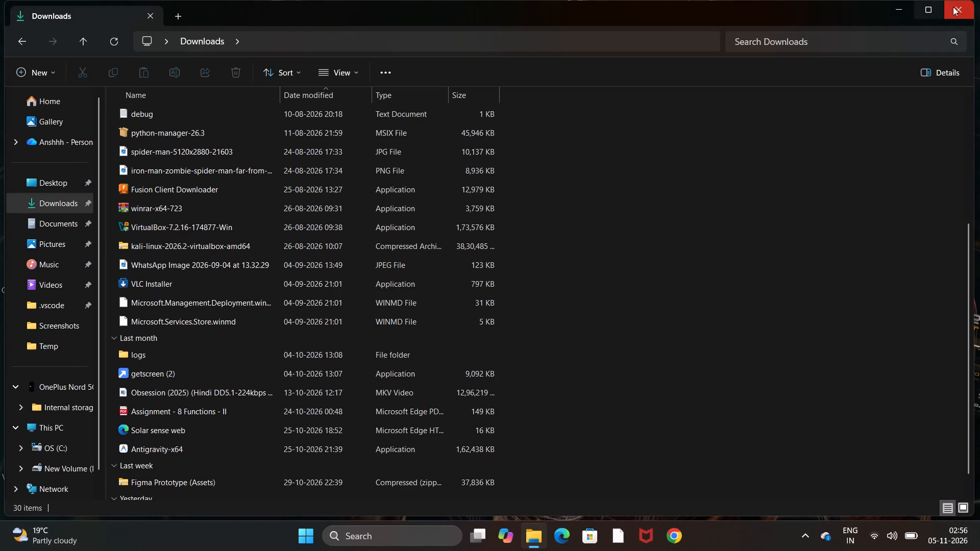
Close the Downloads folder window.
click(961, 5)
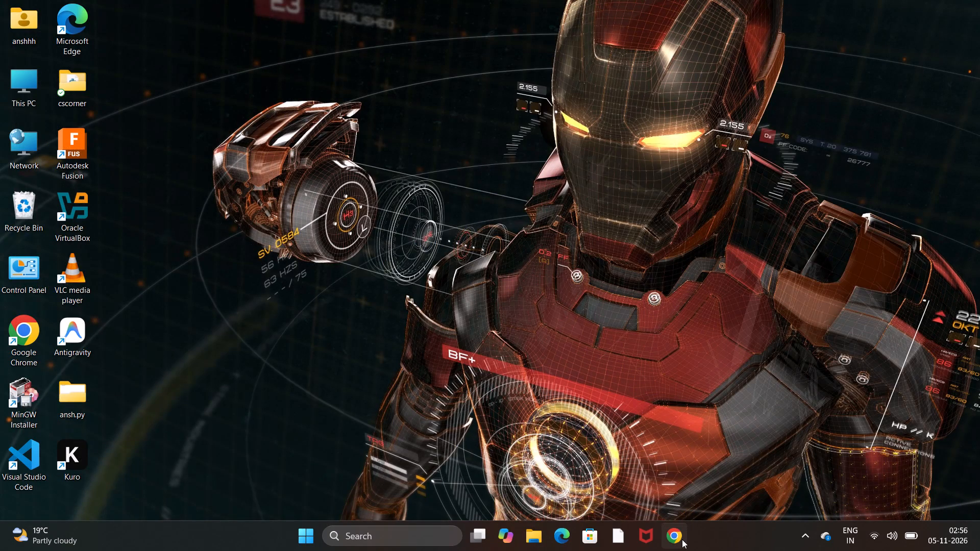
Launch Chrome with the personal profile, search Google for figma and open the Figma site from the results.
click(682, 539)
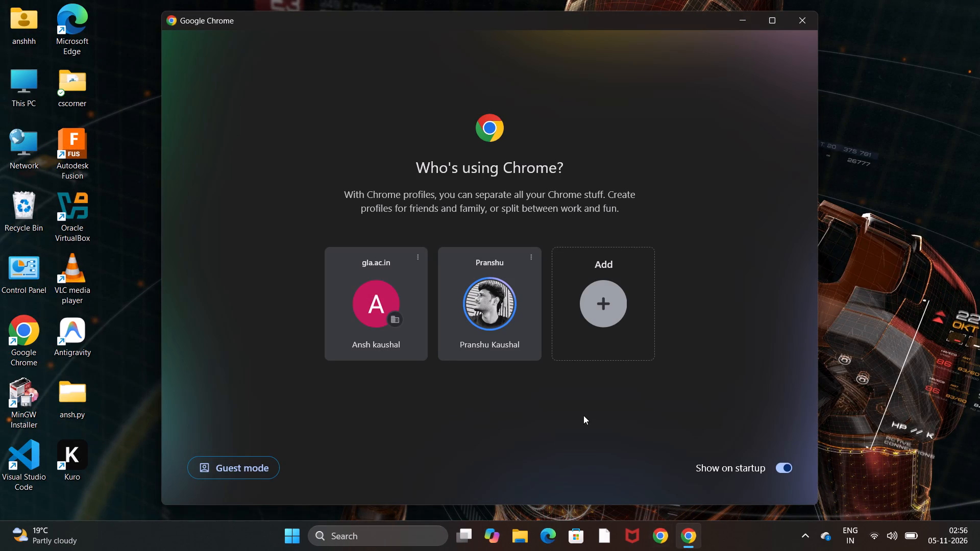
click(504, 319)
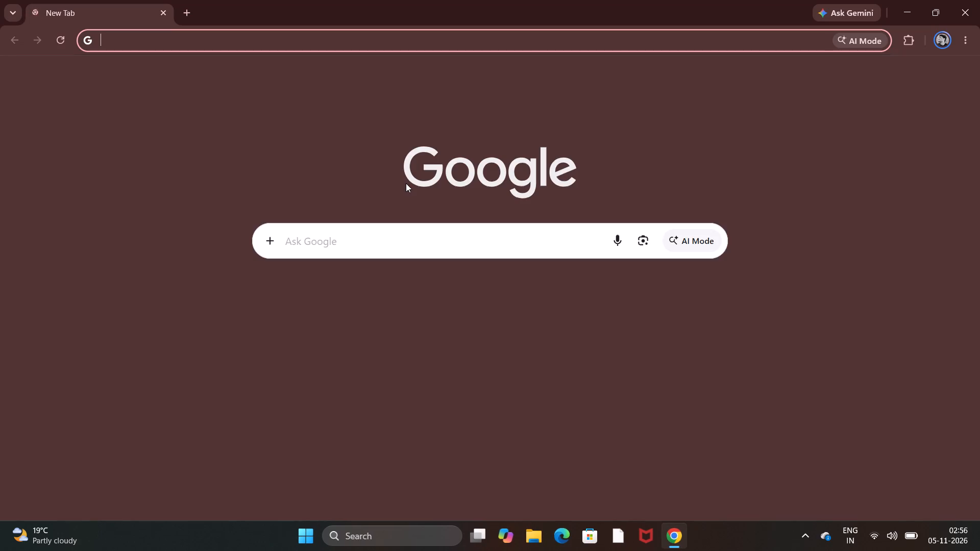
click(367, 239)
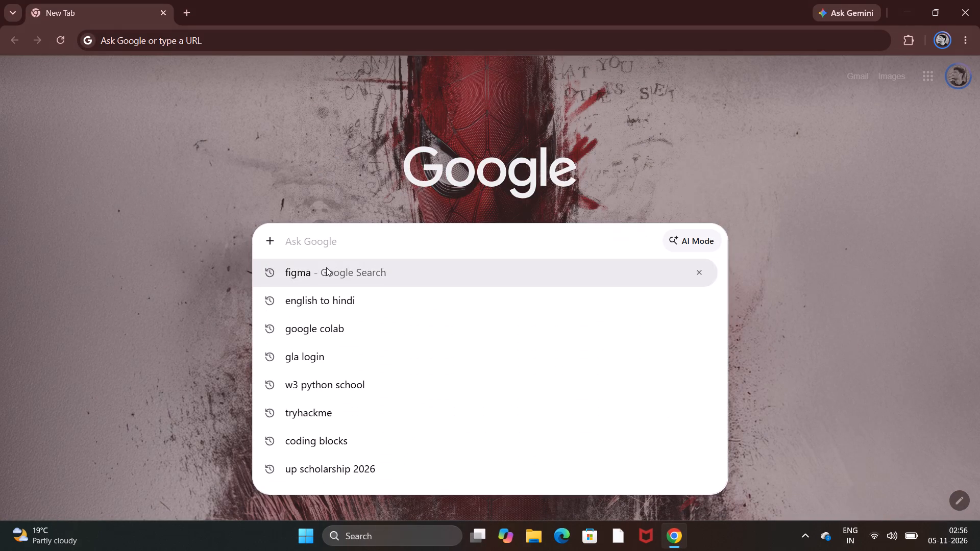
click(326, 267)
click(255, 186)
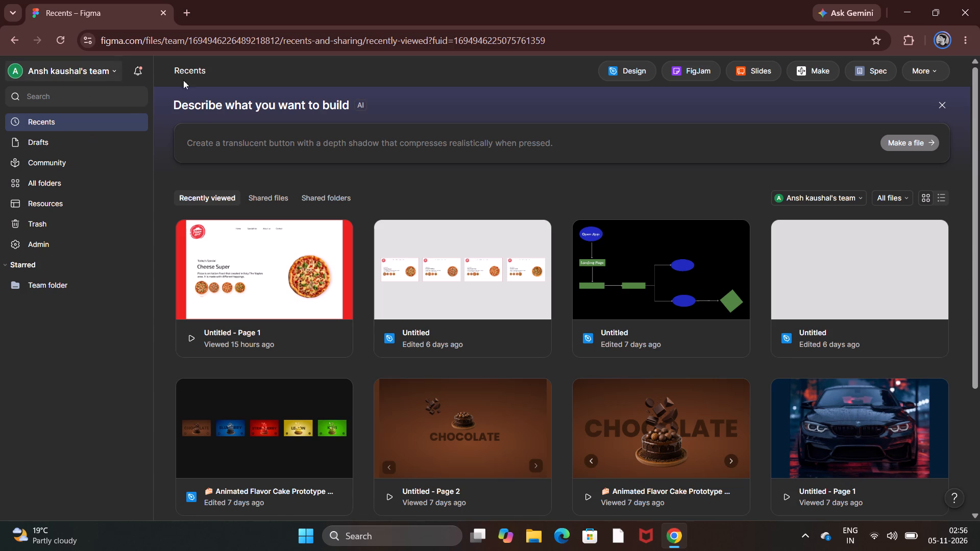
Open the recent Untitled design file that shows the Open App flowchart on a black background.
click(665, 285)
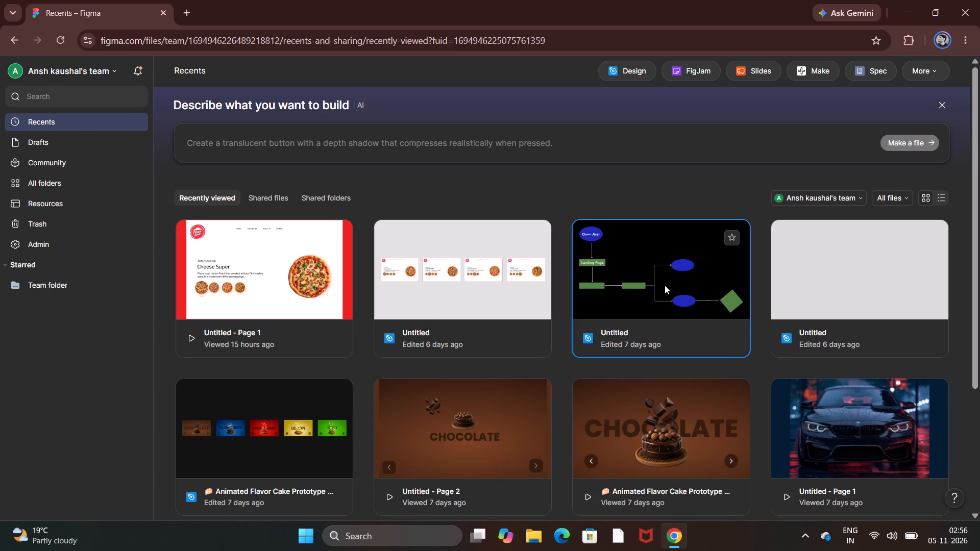
click(665, 285)
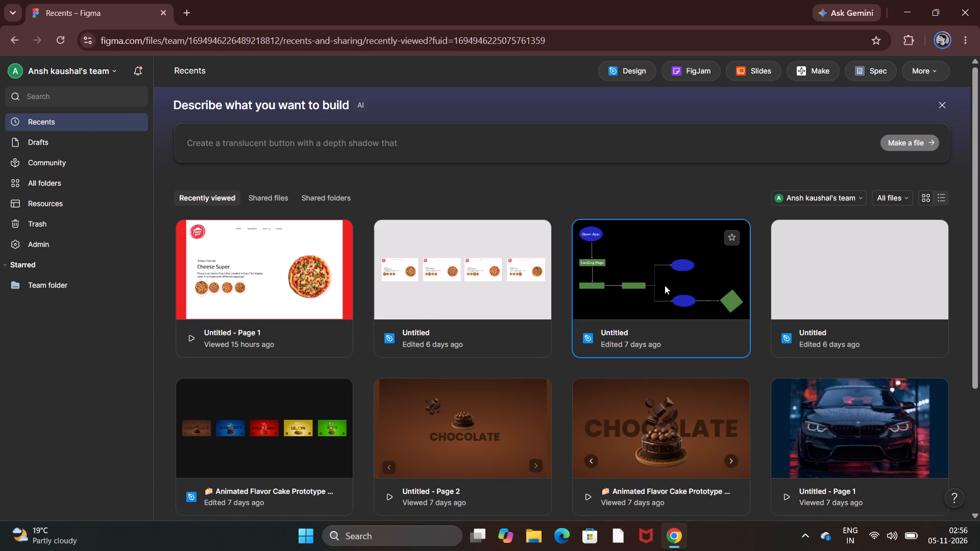
double_click(665, 285)
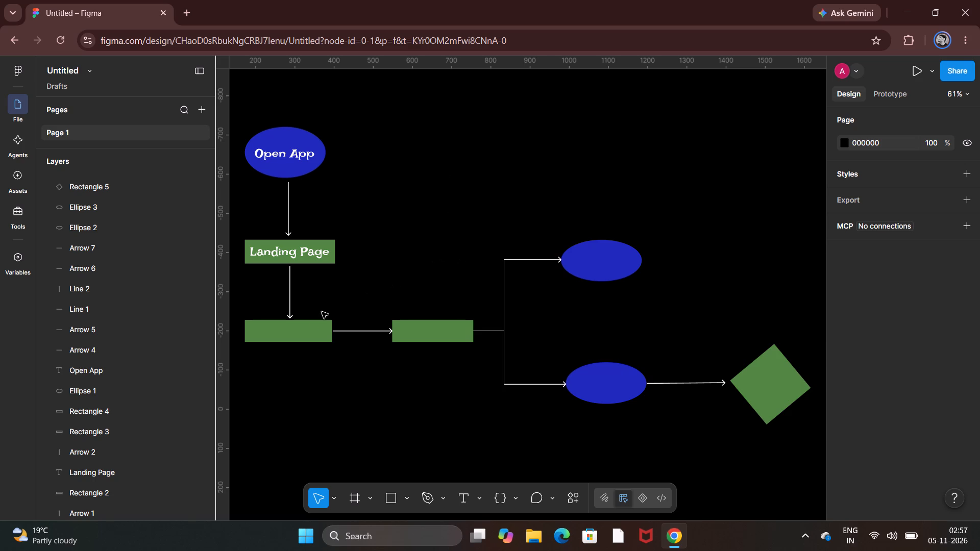
Increase the height of the second empty green rectangle in the flowchart's lower row to about 61.
click(302, 335)
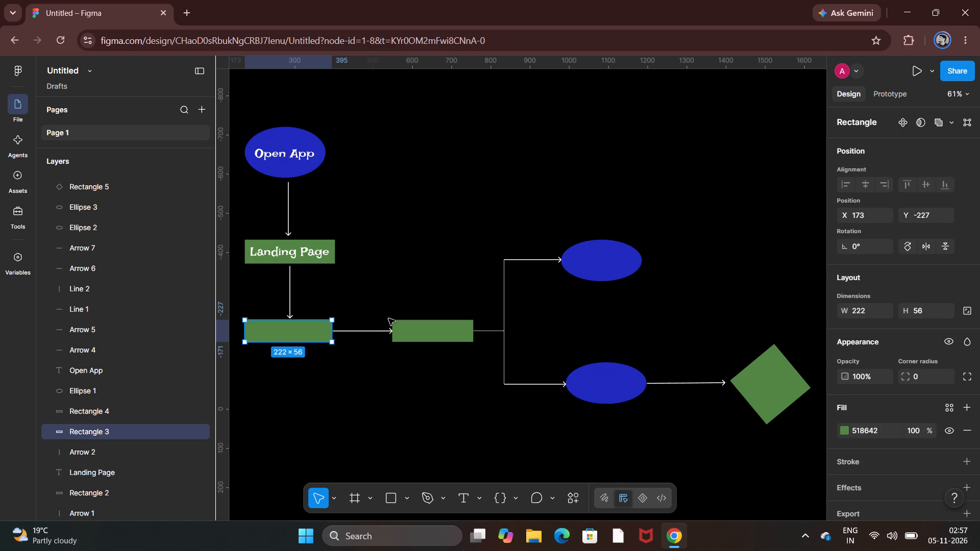
click(430, 334)
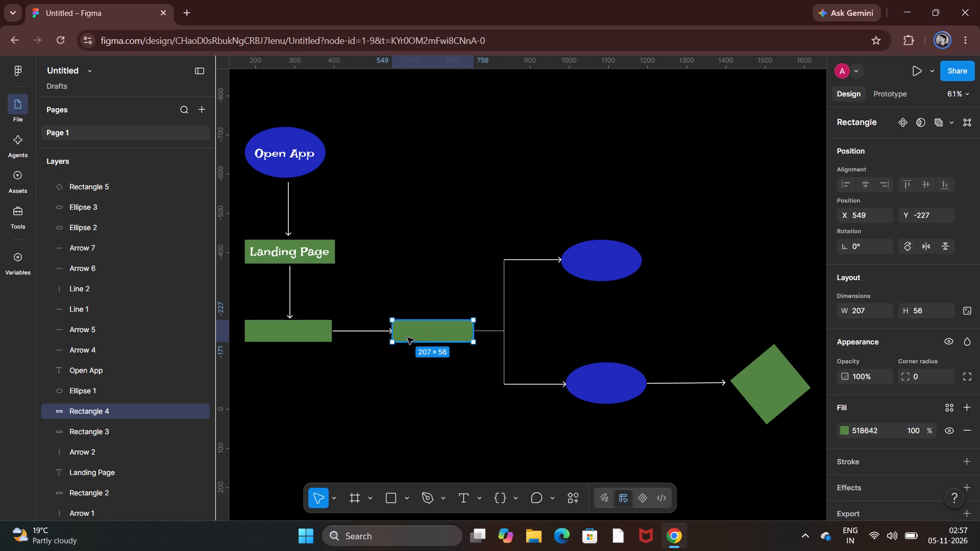
click(411, 346)
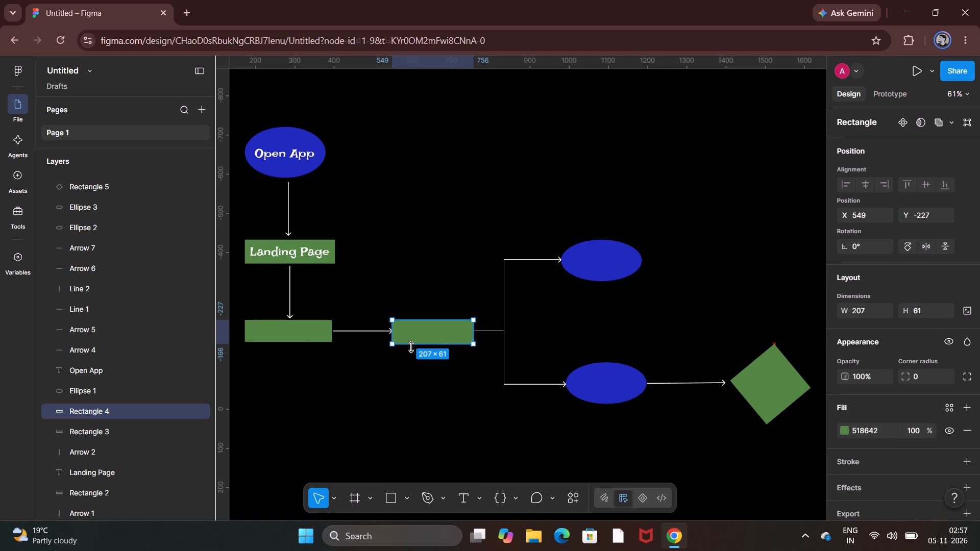
click(387, 359)
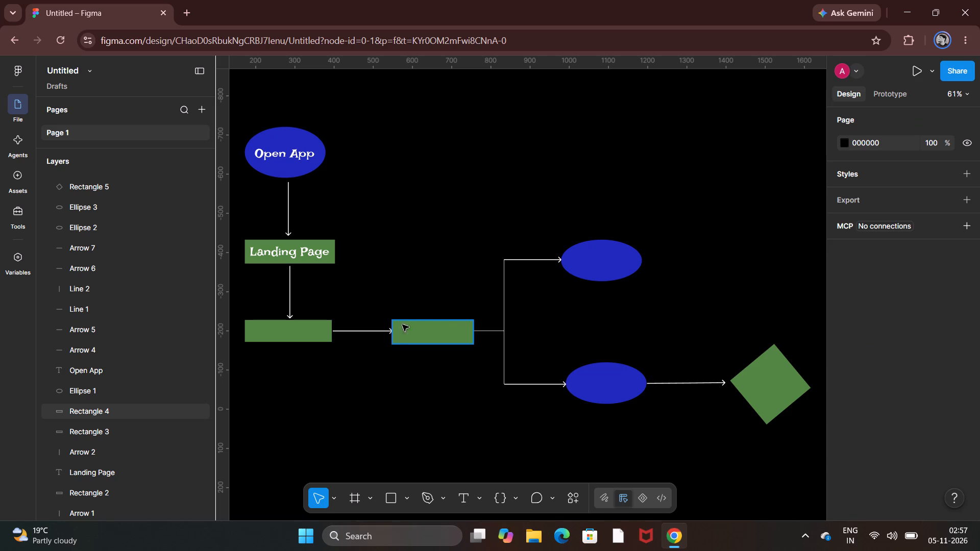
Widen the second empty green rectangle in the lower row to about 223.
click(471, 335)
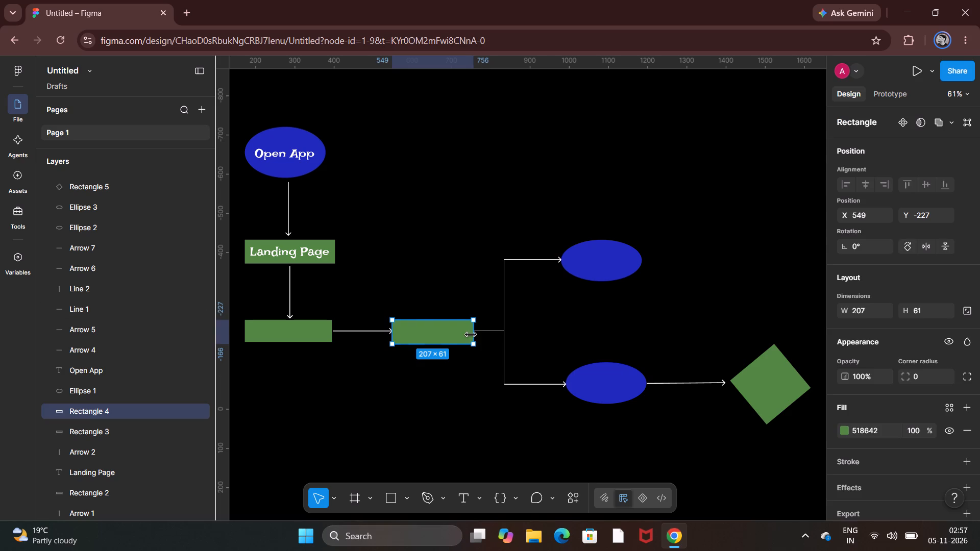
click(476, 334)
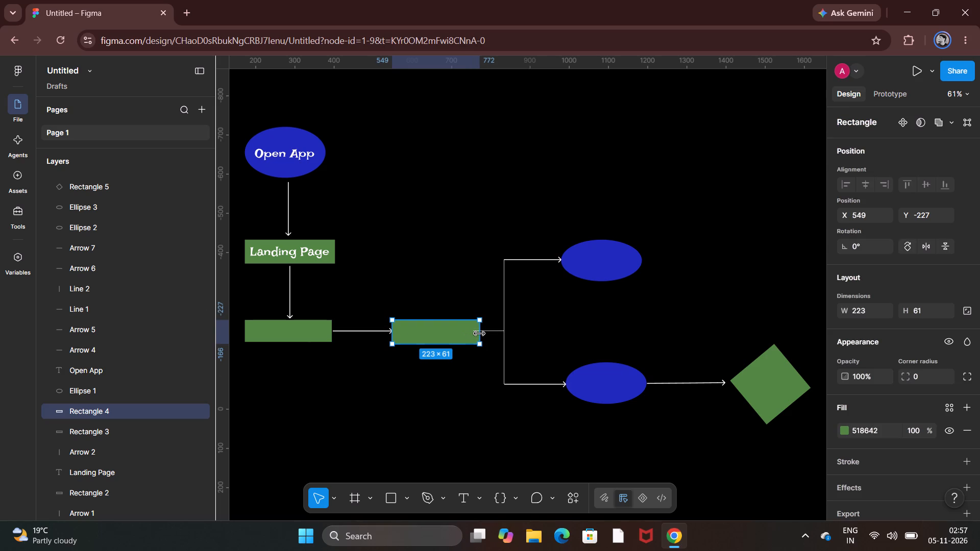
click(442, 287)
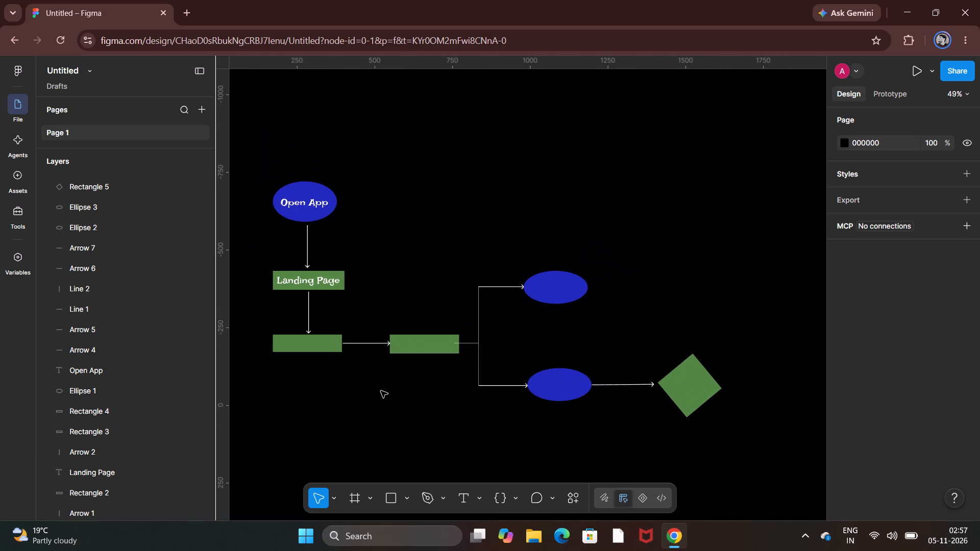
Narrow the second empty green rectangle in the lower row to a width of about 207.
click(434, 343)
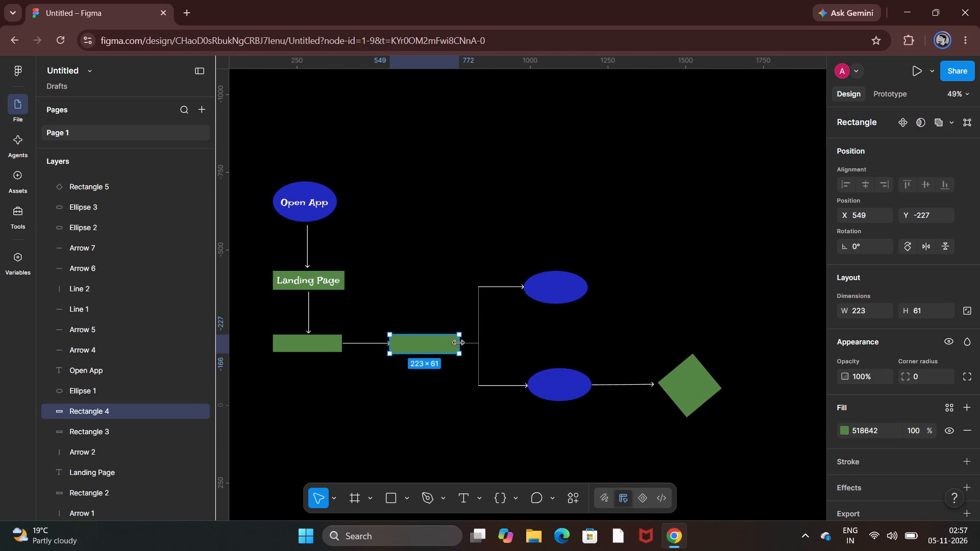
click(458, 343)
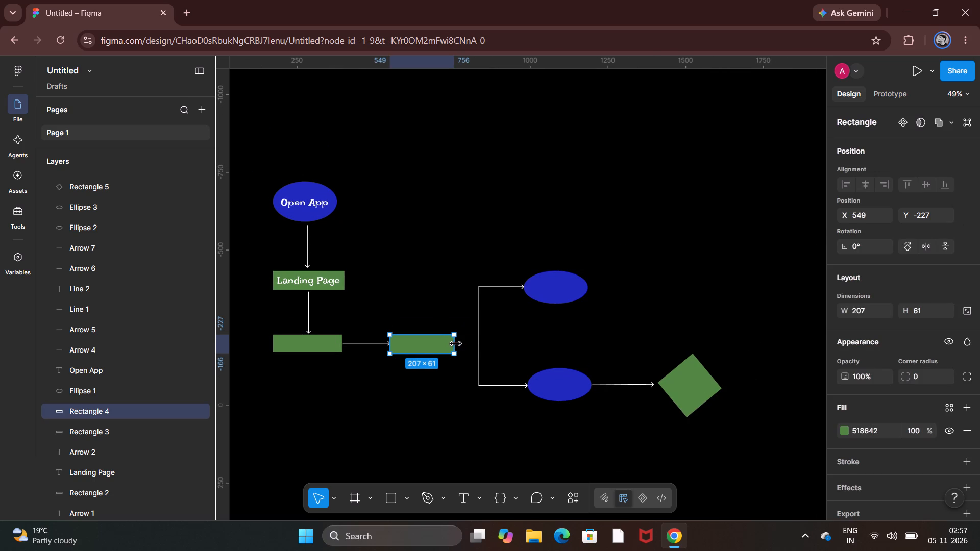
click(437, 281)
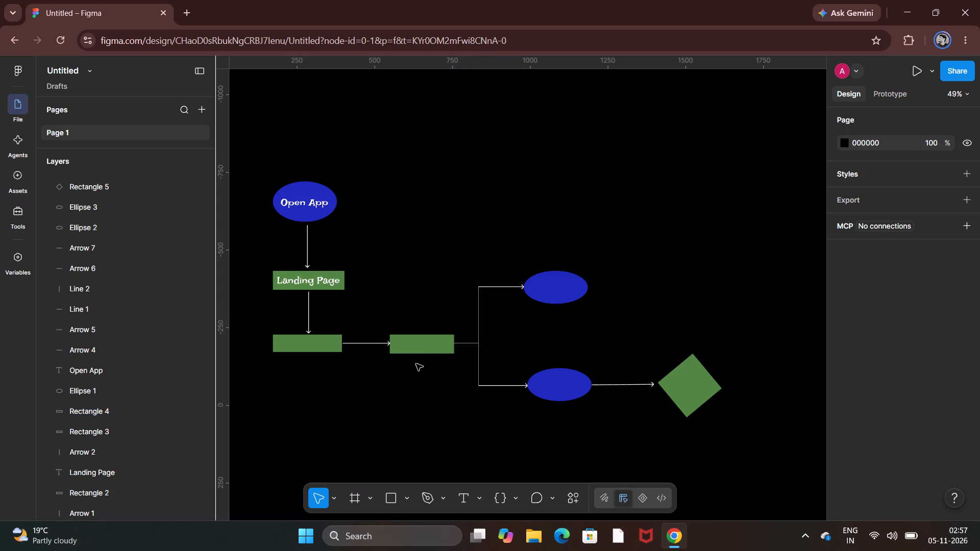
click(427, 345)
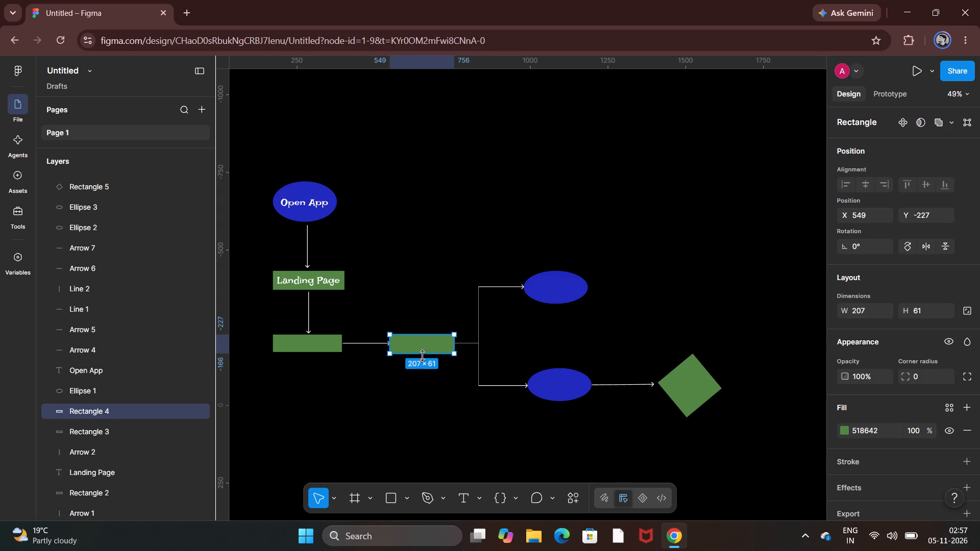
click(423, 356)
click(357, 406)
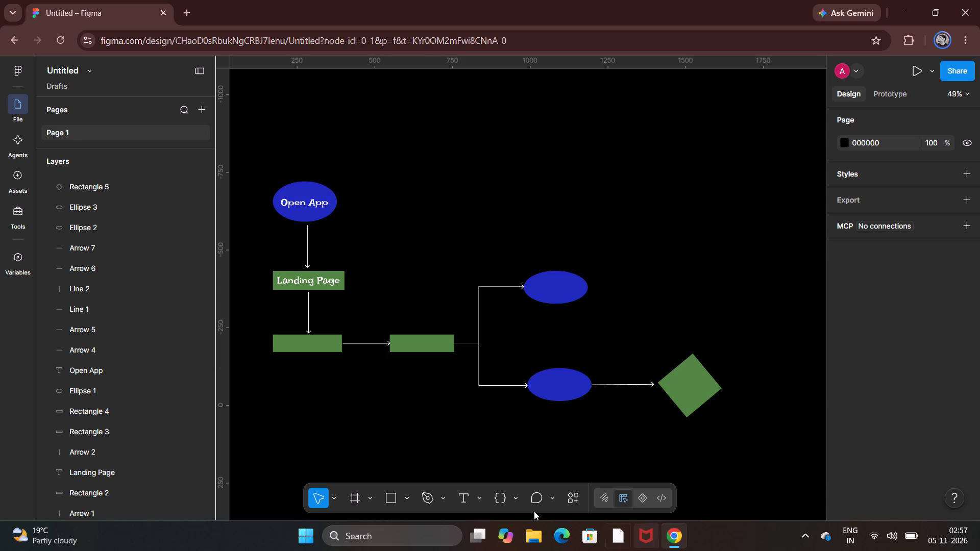
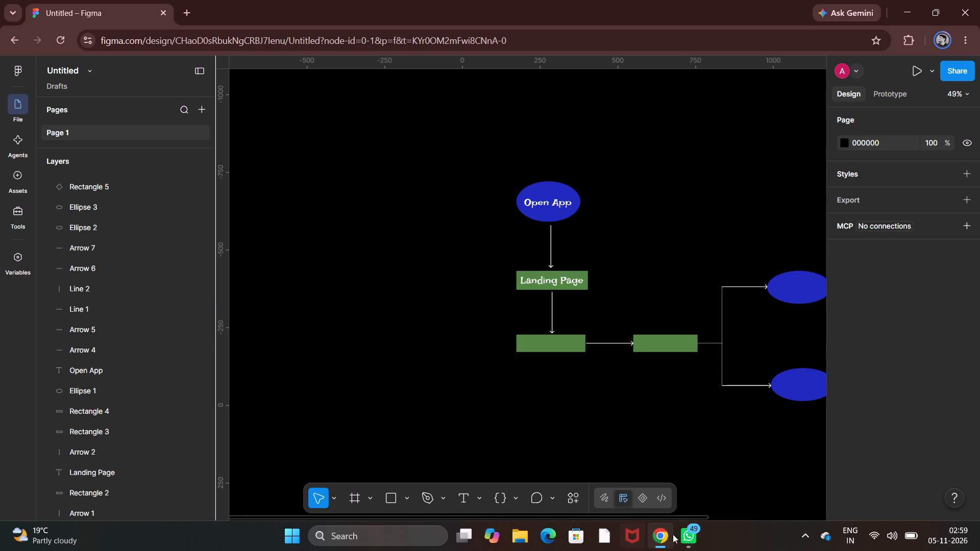
Move the green diamond to X 1399 against the tip of the lower ellipse's outgoing arrow, and nudge it down 3 units.
scroll(580, 460, left, 3)
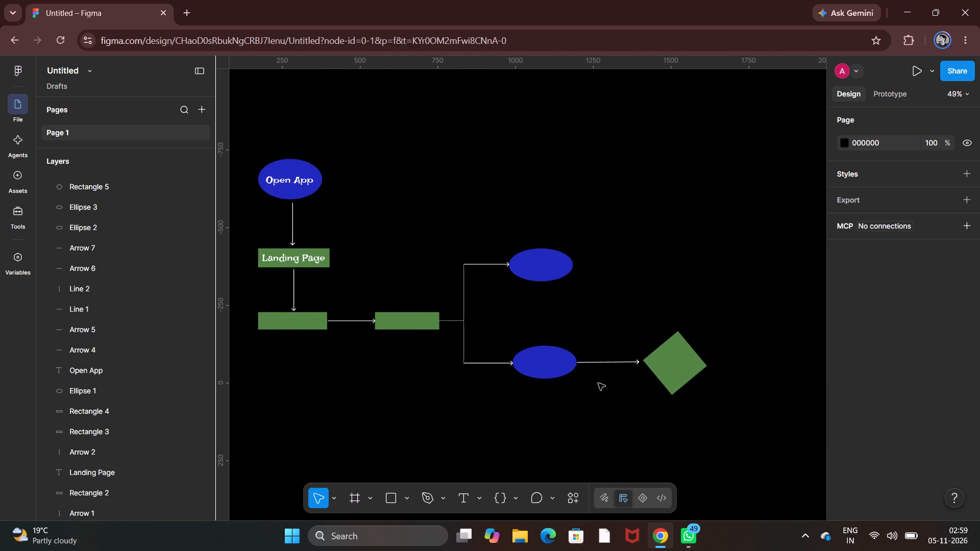
click(669, 365)
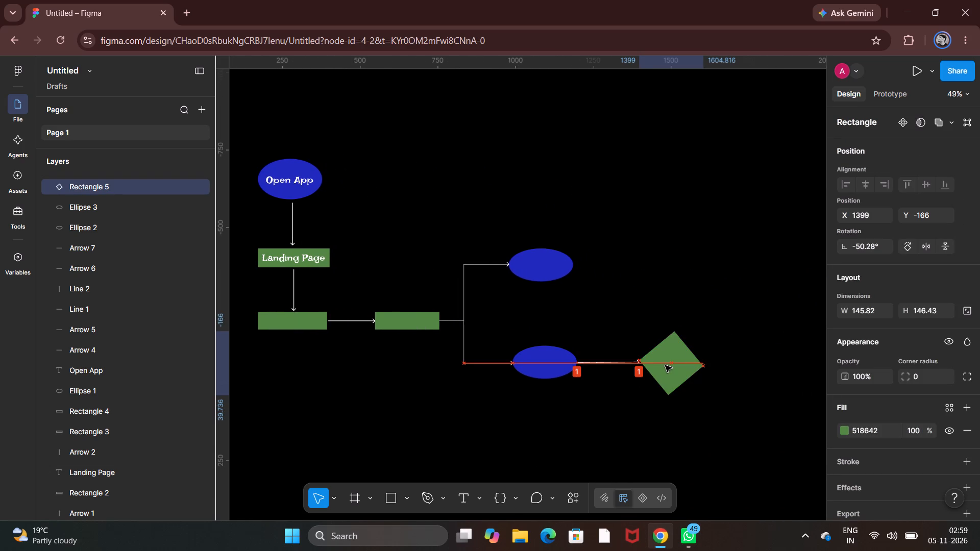
click(590, 403)
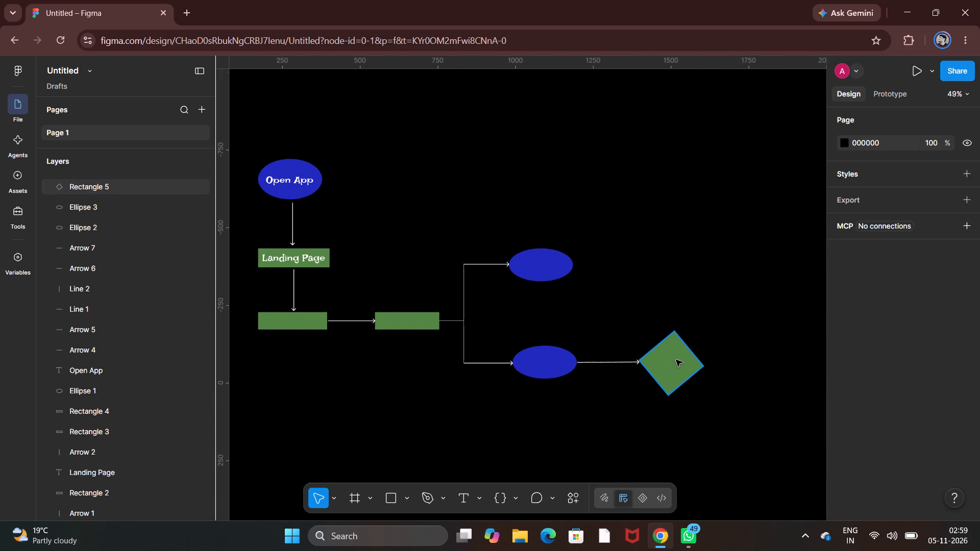
click(676, 360)
key(Down)
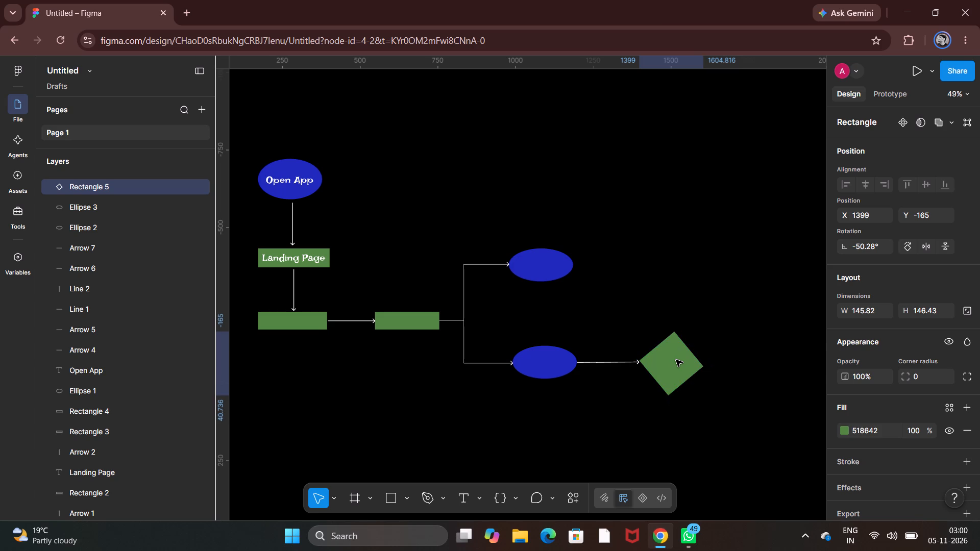
key(Down)
key(Down)
click(578, 396)
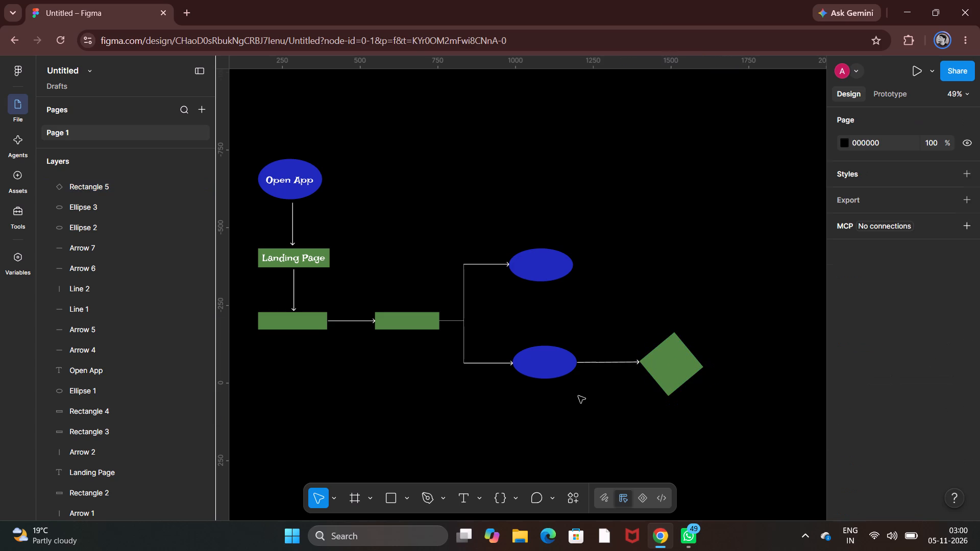
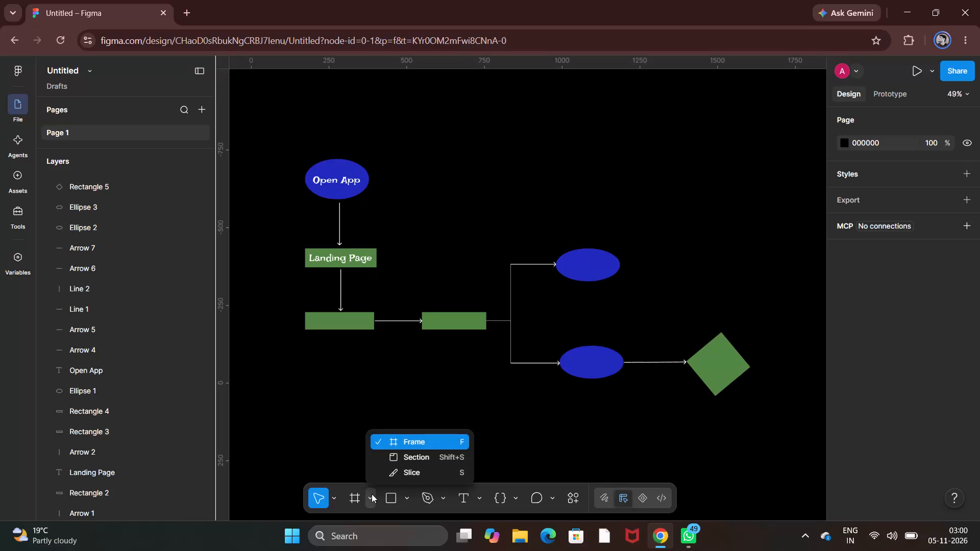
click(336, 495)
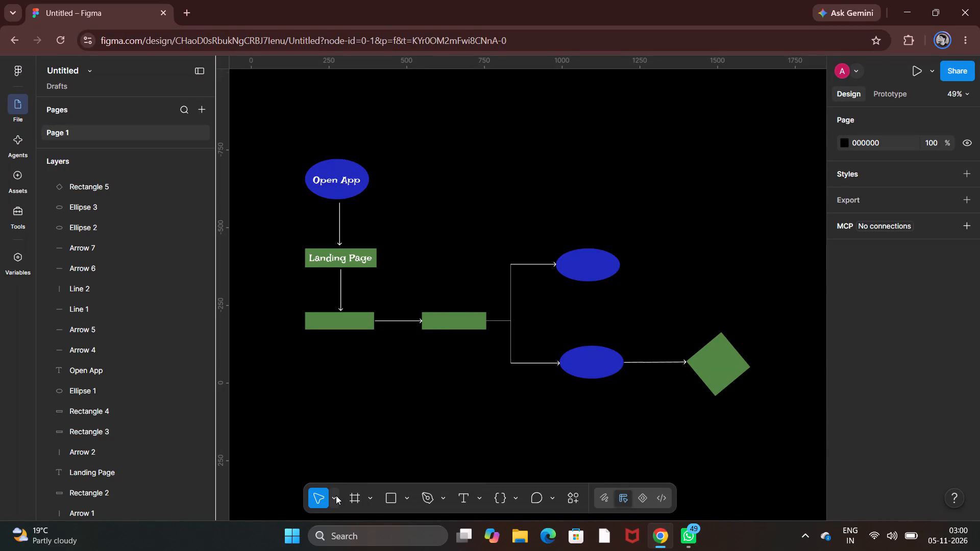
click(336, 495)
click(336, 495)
Draw a horizontal arrow heading right from the right corner of the green diamond at the end of the lower branch.
click(410, 496)
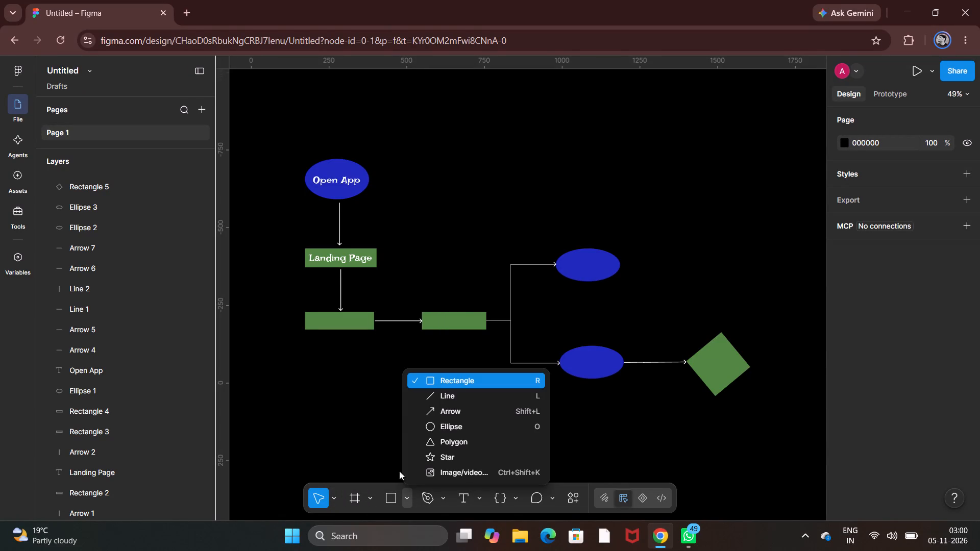
click(439, 414)
scroll(671, 429, left, 1)
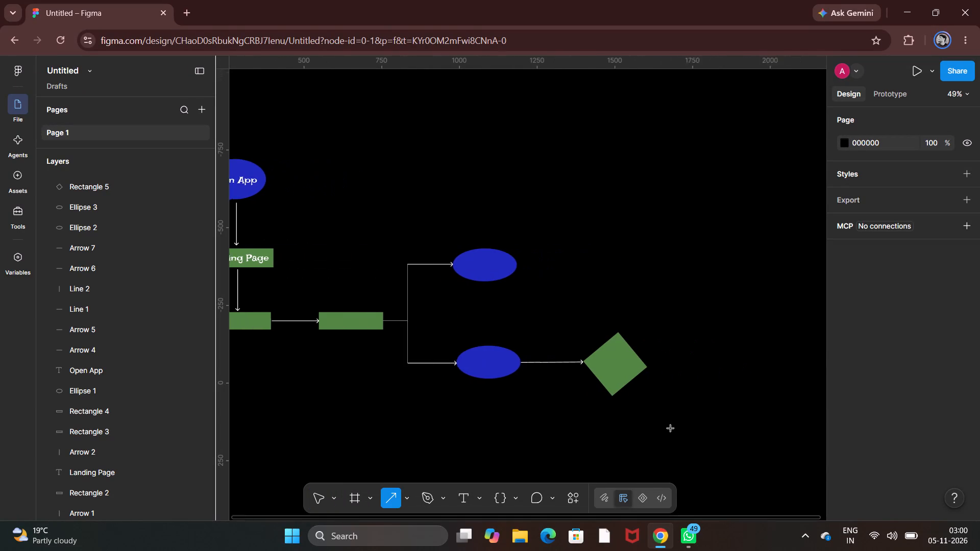
scroll(671, 429, left, 1)
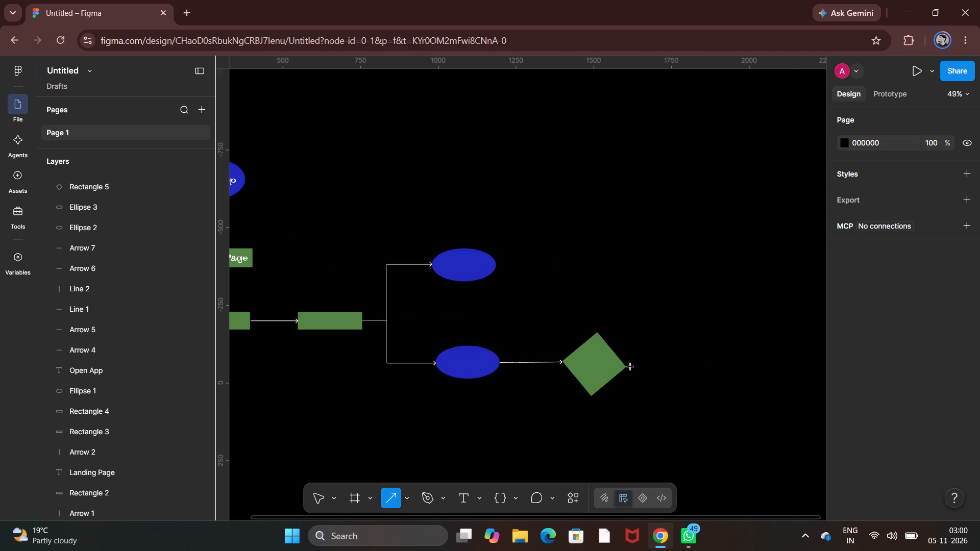
drag(627, 367, 642, 366)
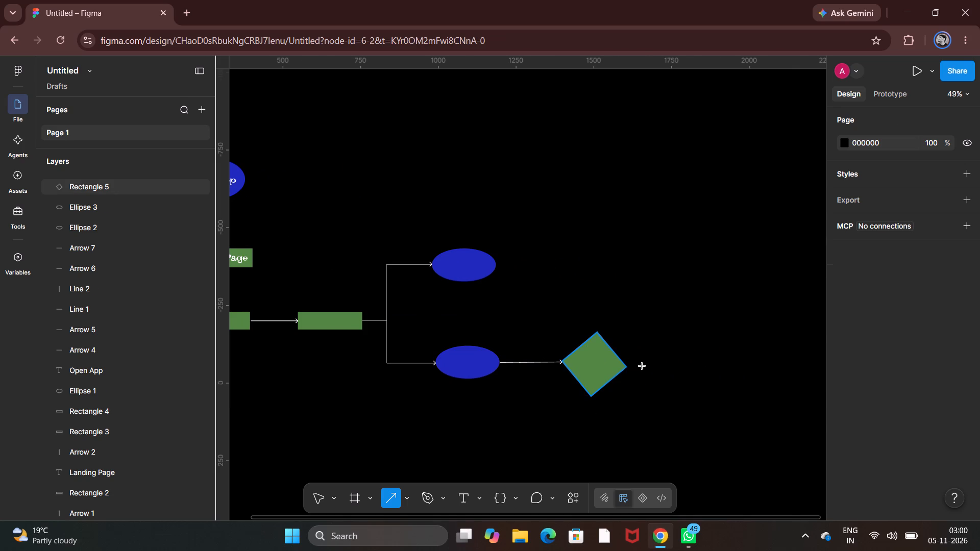
Draw a horizontal arrow about 193 long extending outward from the green diamond's right corner.
drag(642, 366, 682, 363)
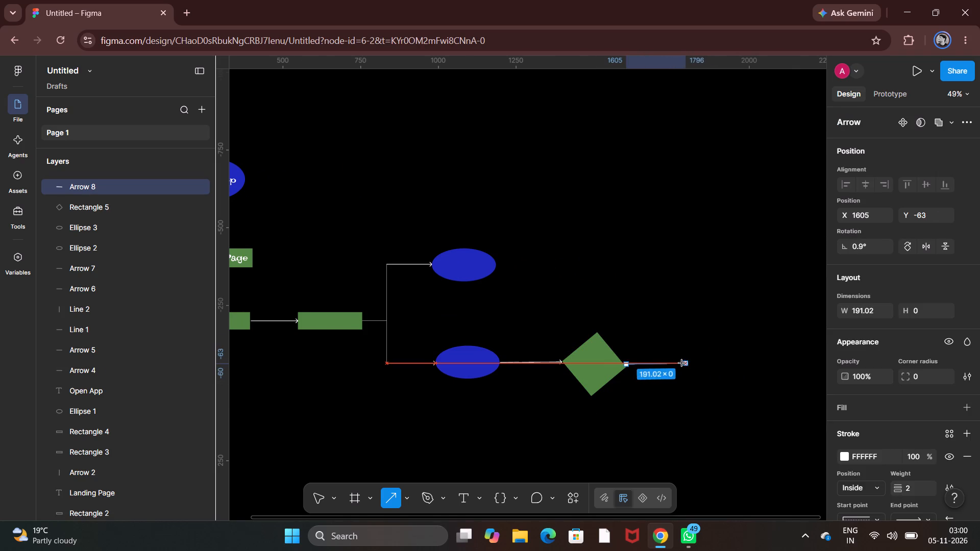
drag(682, 363, 686, 364)
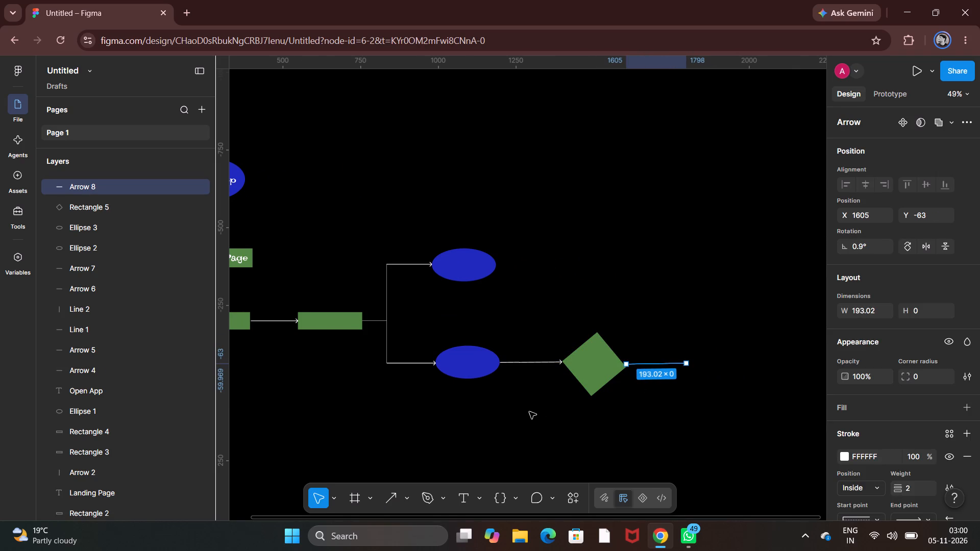
click(529, 412)
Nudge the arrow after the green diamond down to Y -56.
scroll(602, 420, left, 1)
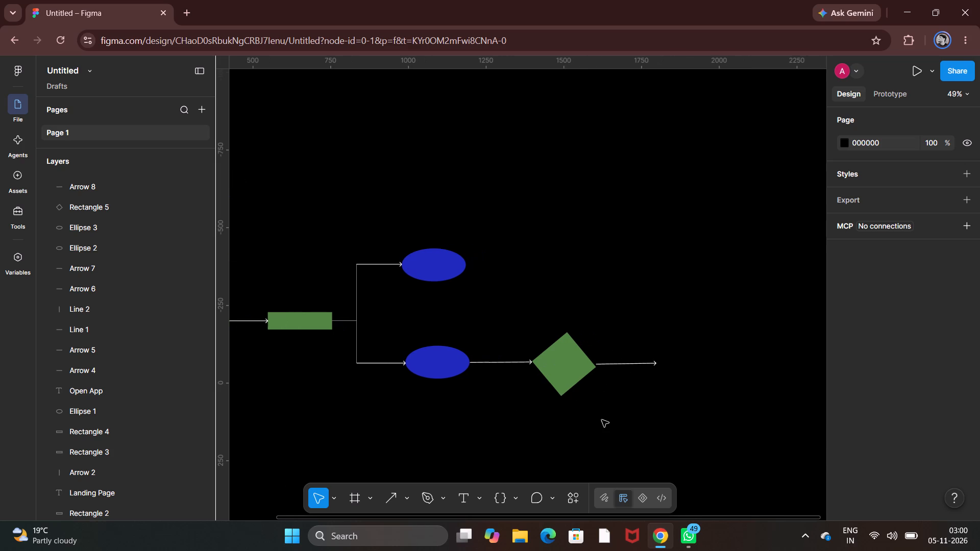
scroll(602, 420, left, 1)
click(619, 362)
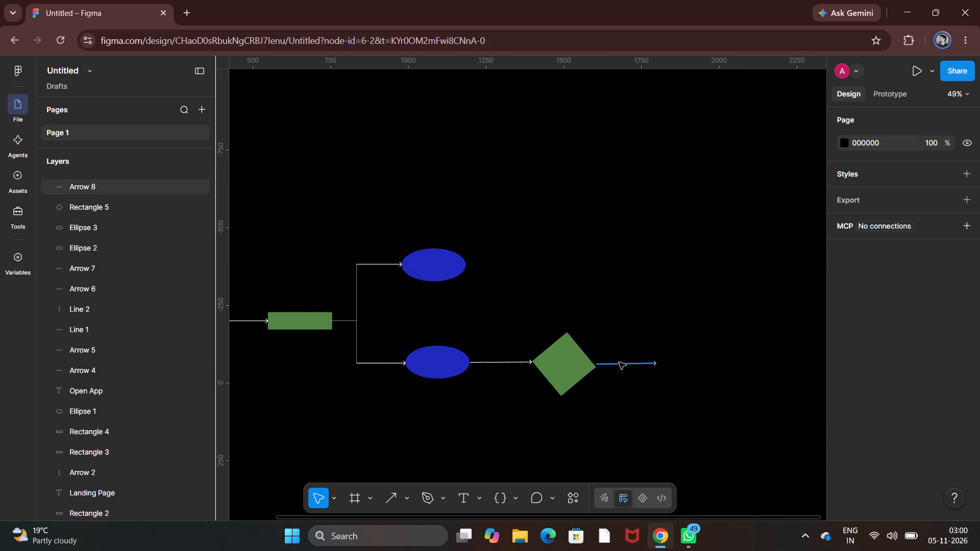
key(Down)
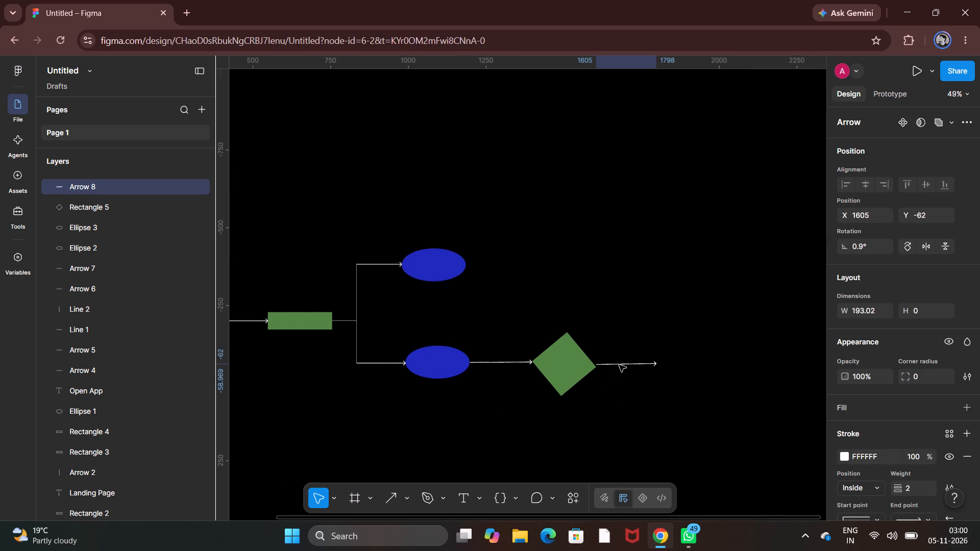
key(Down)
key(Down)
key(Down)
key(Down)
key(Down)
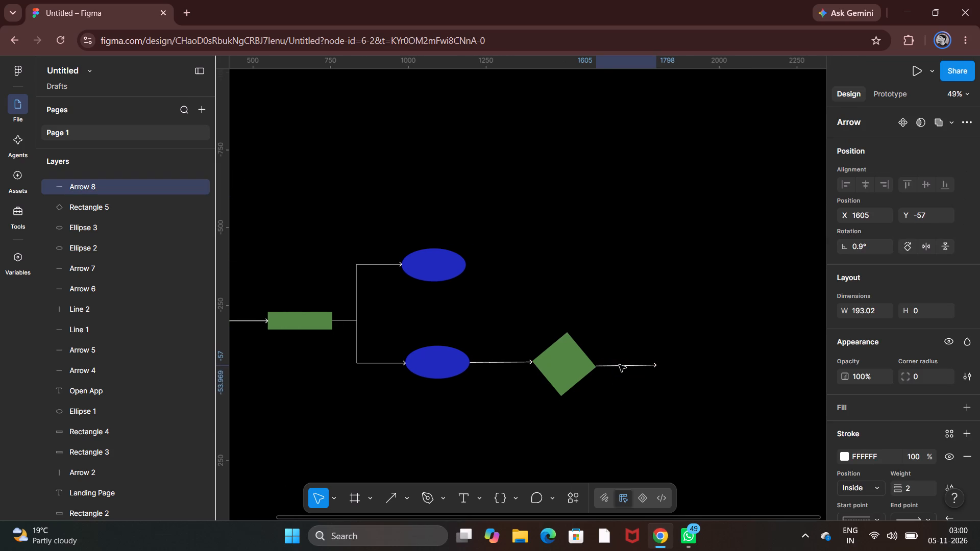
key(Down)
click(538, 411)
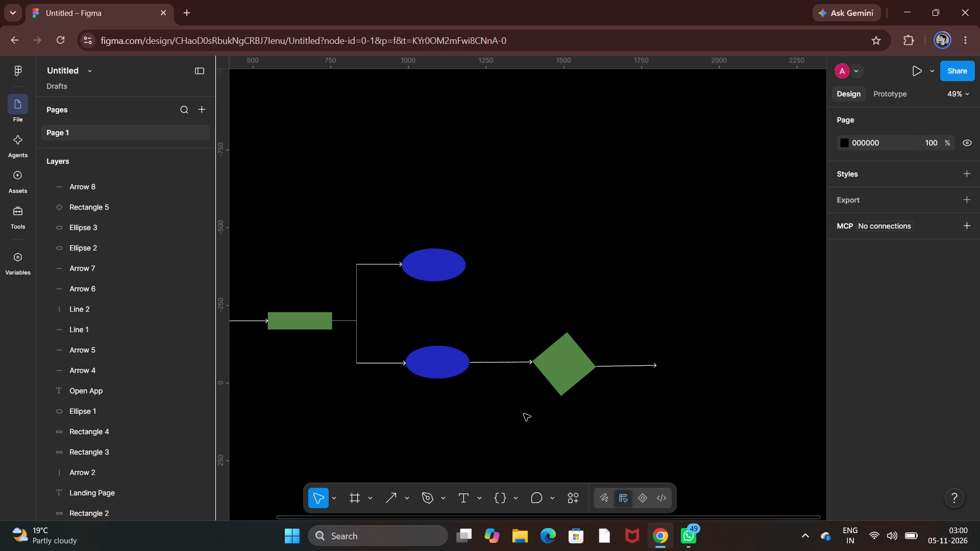
Rotate the green diamond to about -46.56° so its corners sit more upright.
click(568, 373)
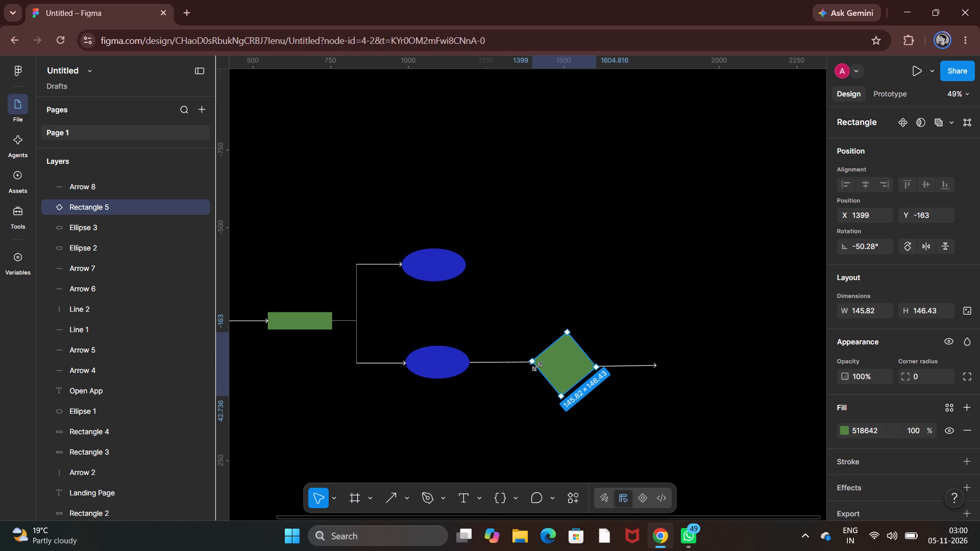
click(560, 325)
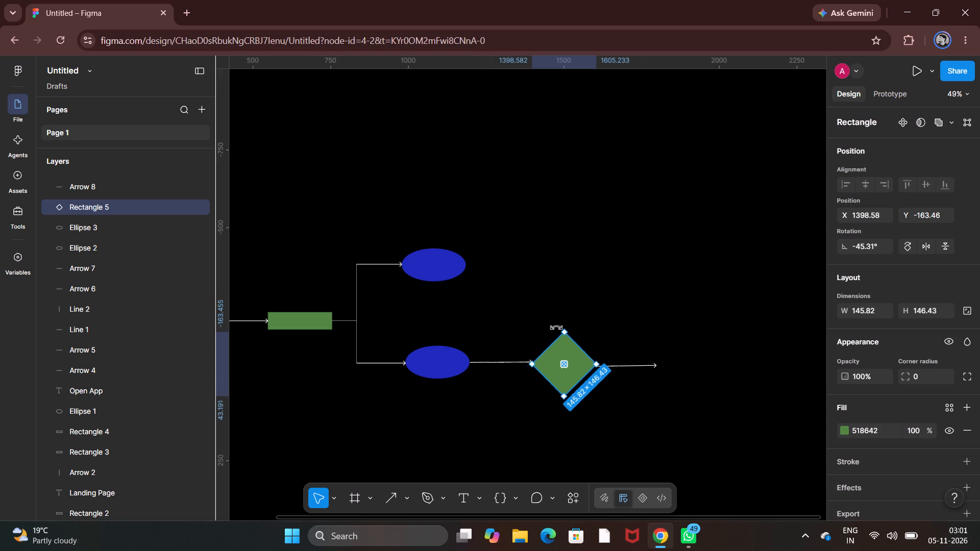
click(591, 319)
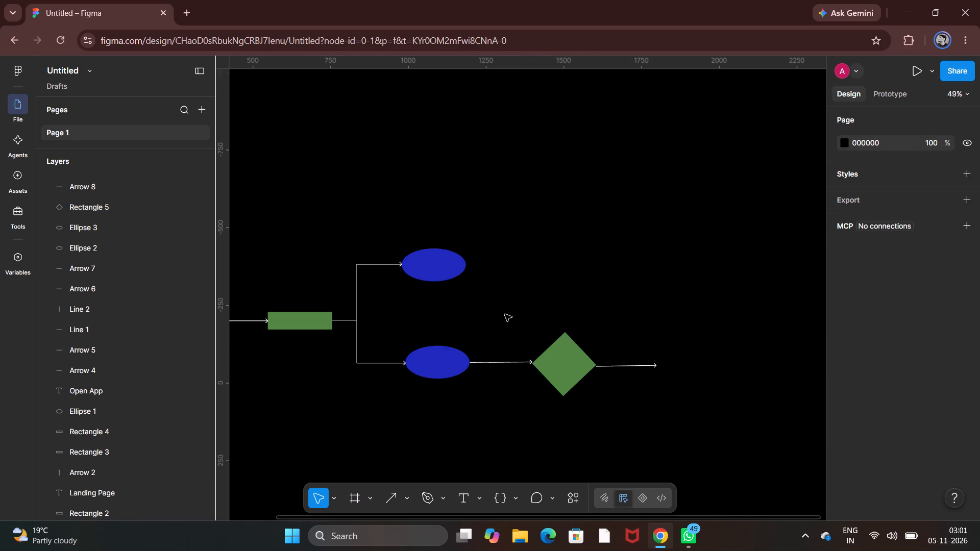
Nudge the green diamond up to about Y -168.41, in line with its incoming arrow.
click(563, 351)
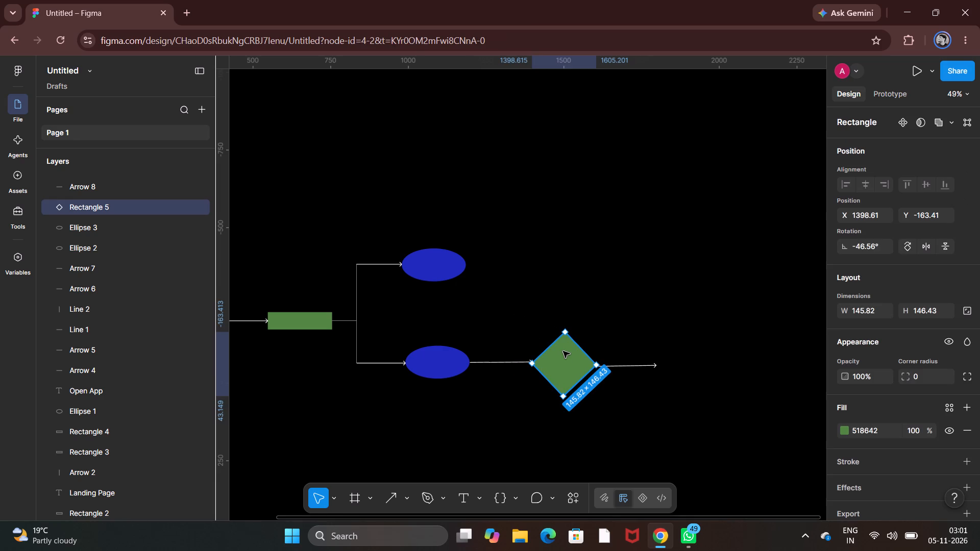
key(Up)
key(Up)
key(Up)
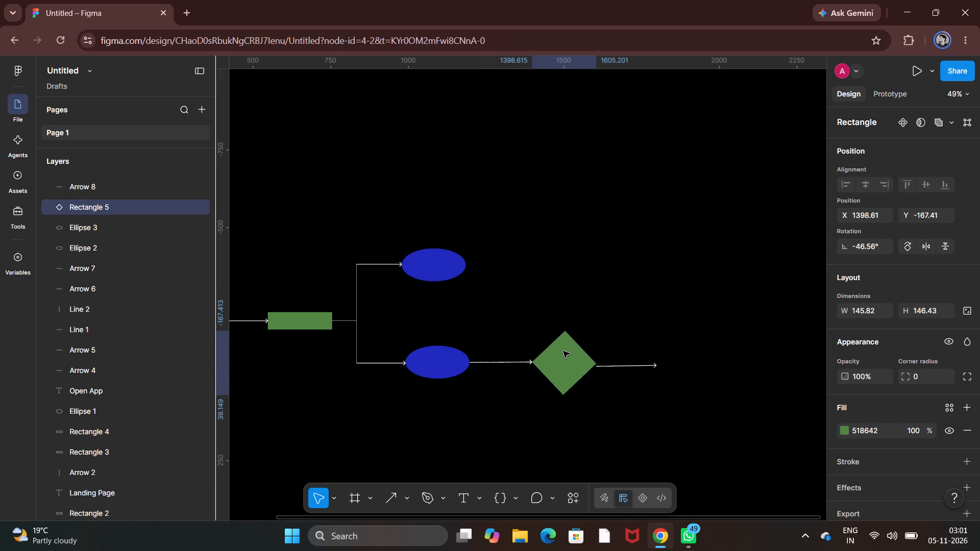
key(Up)
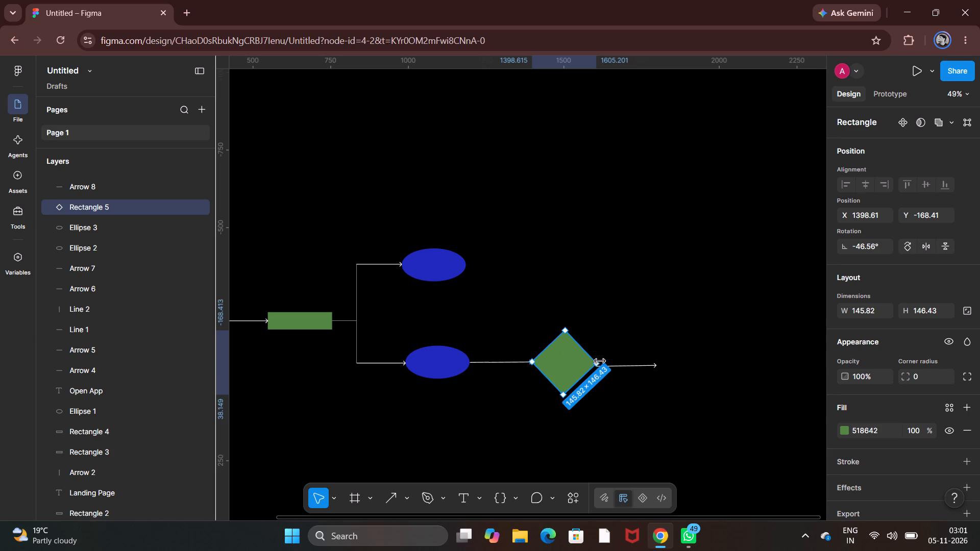
Nudge the arrow after the green diamond up to Y -64, level with the diamond's right corner.
click(628, 367)
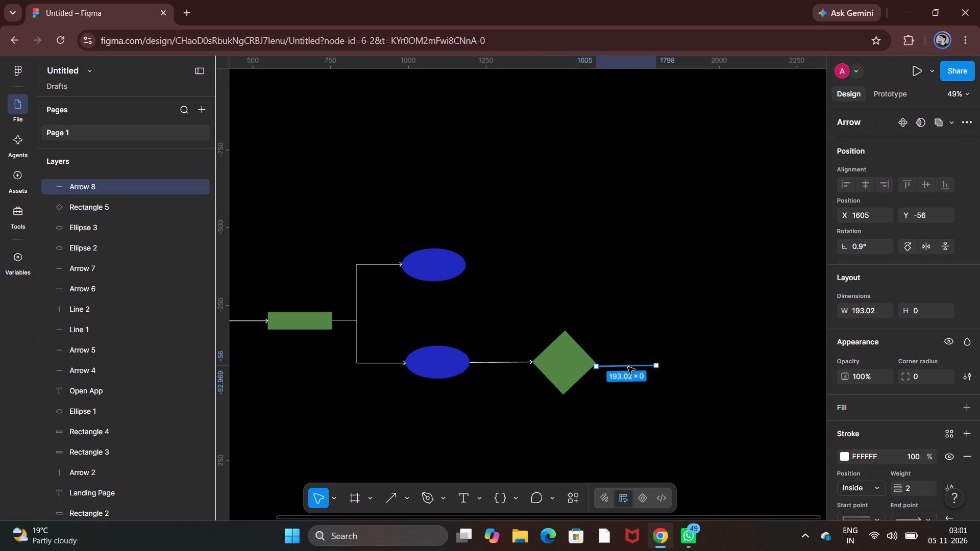
key(Up)
key(Up)
key(Up)
key(Up)
key(Up)
key(Up)
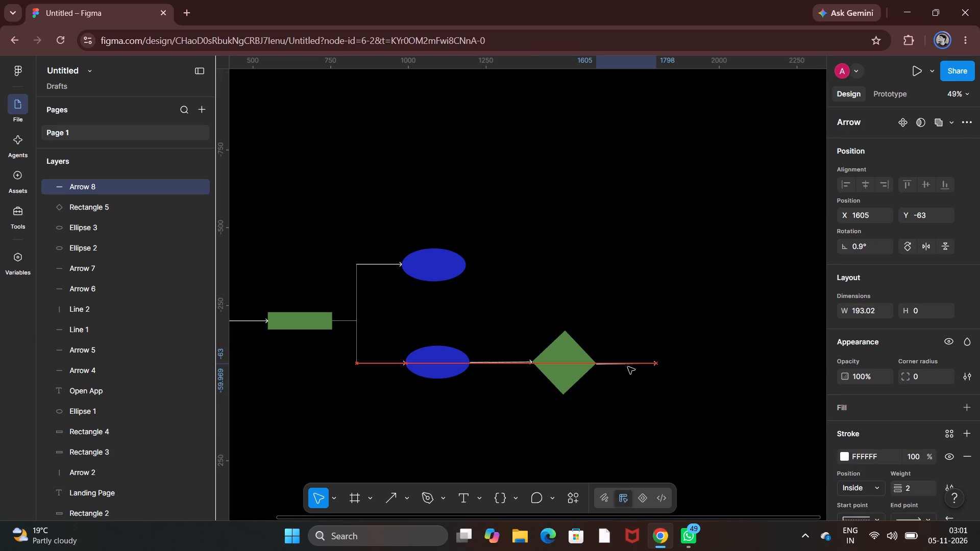
key(Up)
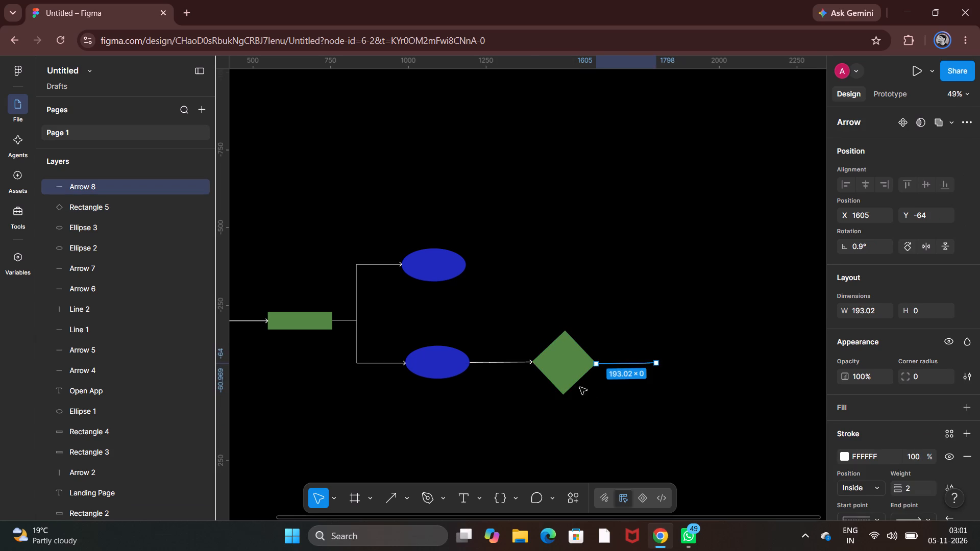
click(529, 402)
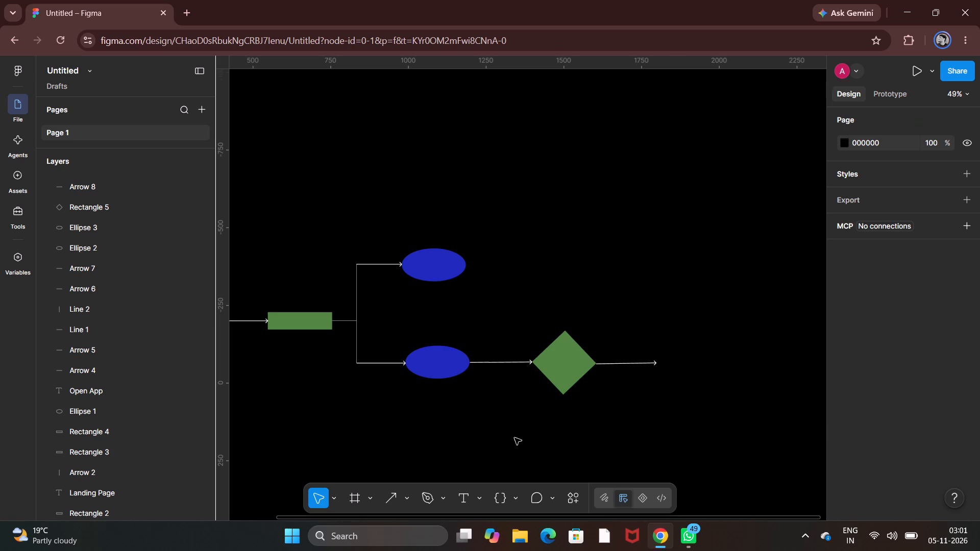
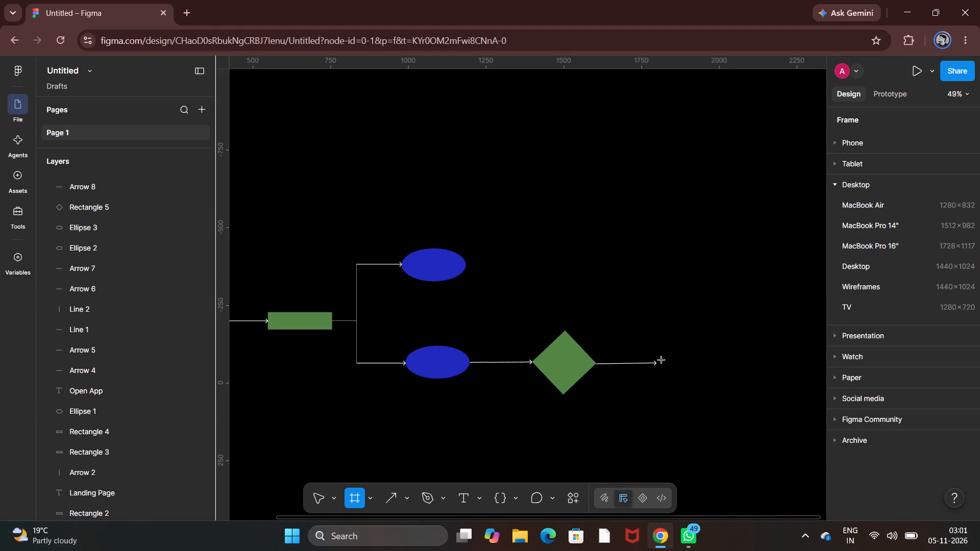
Draw a frame about 243 × 54 just past the tip of the arrow leaving the green diamond.
drag(661, 360, 739, 377)
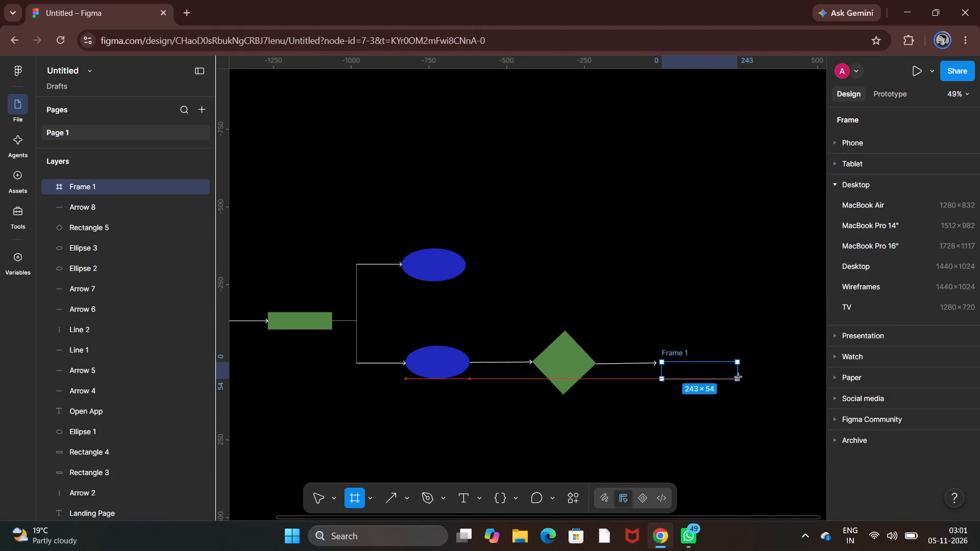
drag(739, 377, 739, 383)
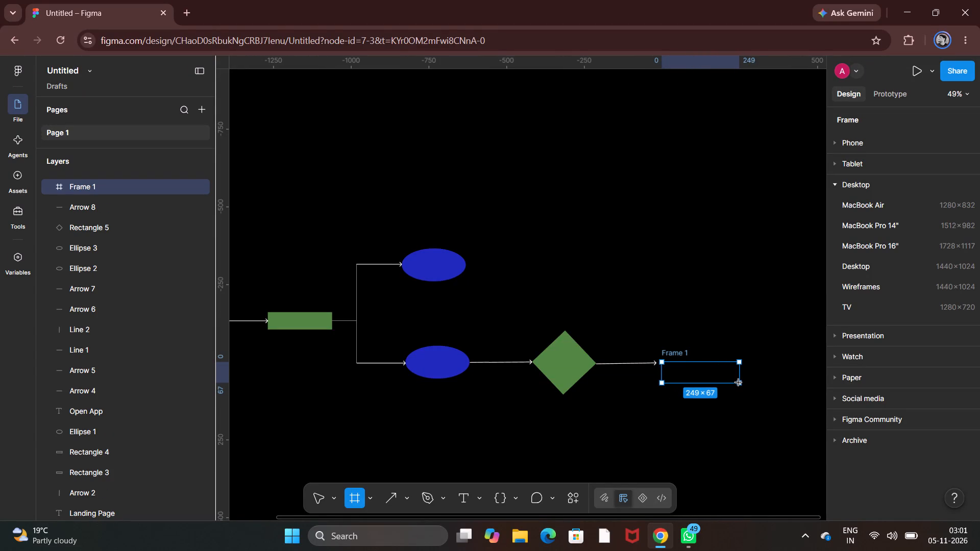
drag(739, 383, 737, 381)
click(579, 439)
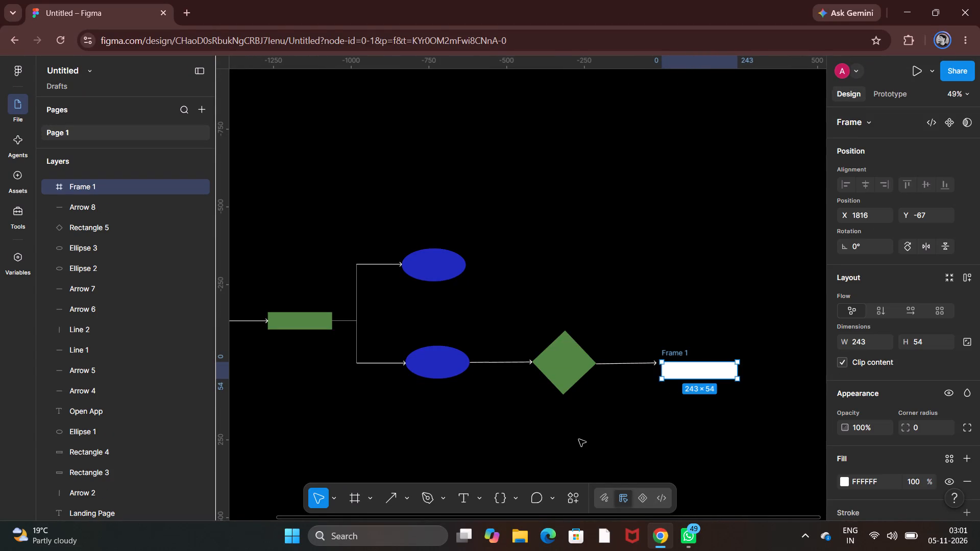
Move the new white frame to about X 1799, Y -88 so it meets and centres on the incoming arrow.
drag(701, 374, 700, 370)
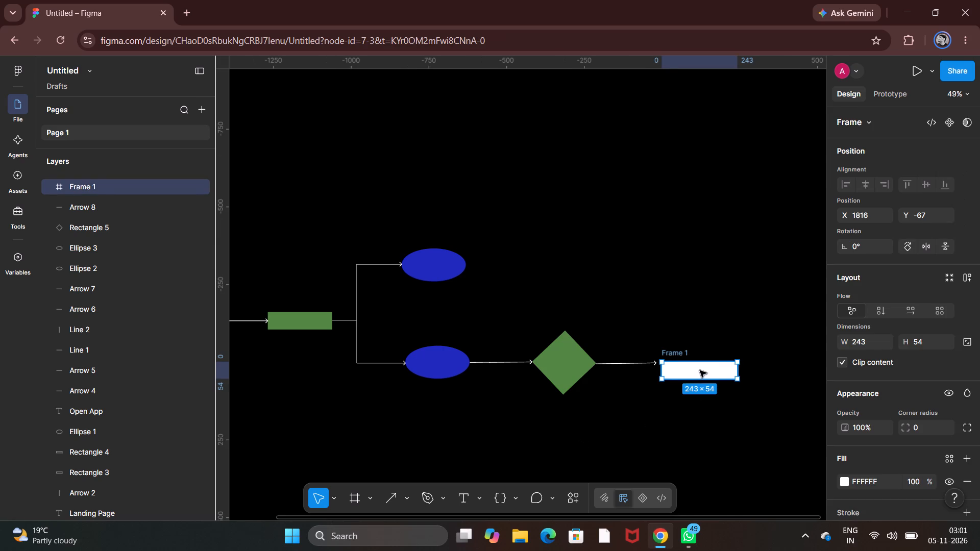
drag(700, 370, 698, 369)
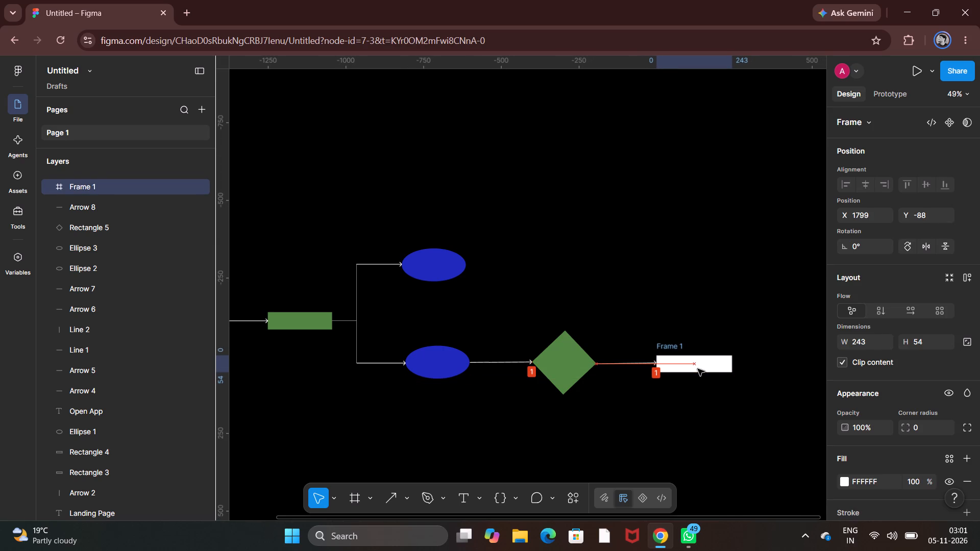
drag(698, 369, 698, 369)
click(633, 415)
Narrow the white frame to a width of about 231 from its far end, keeping the arrow side in place.
scroll(633, 415, right, 1)
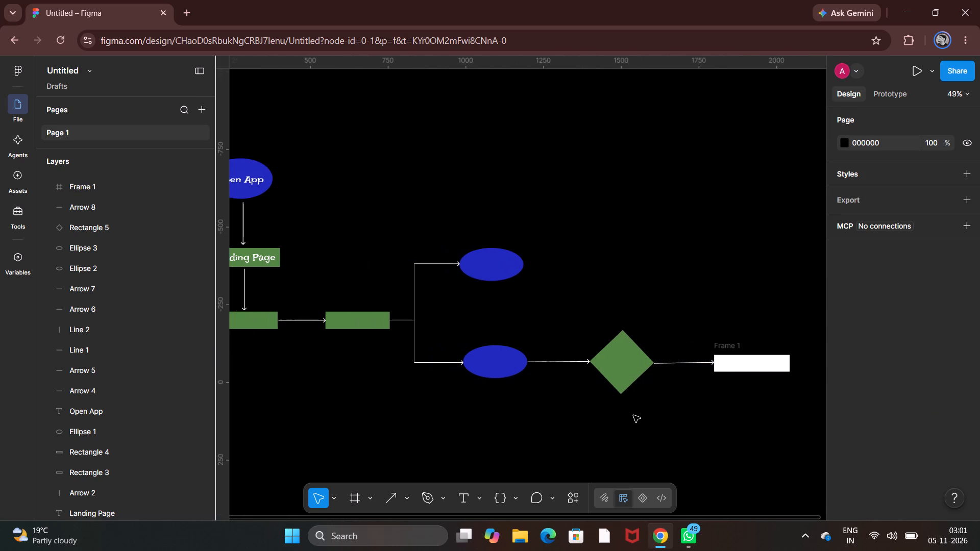
scroll(633, 415, right, 1)
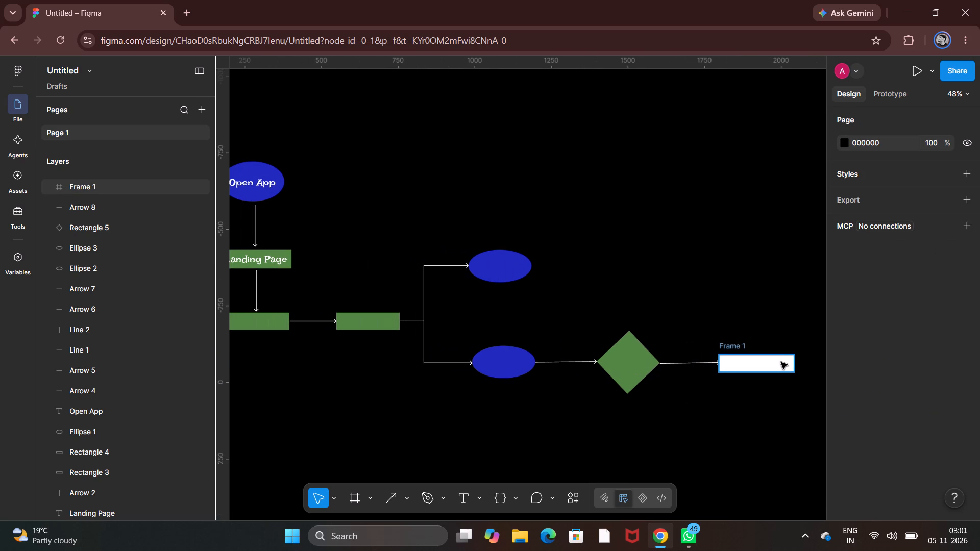
click(781, 362)
drag(795, 363, 790, 363)
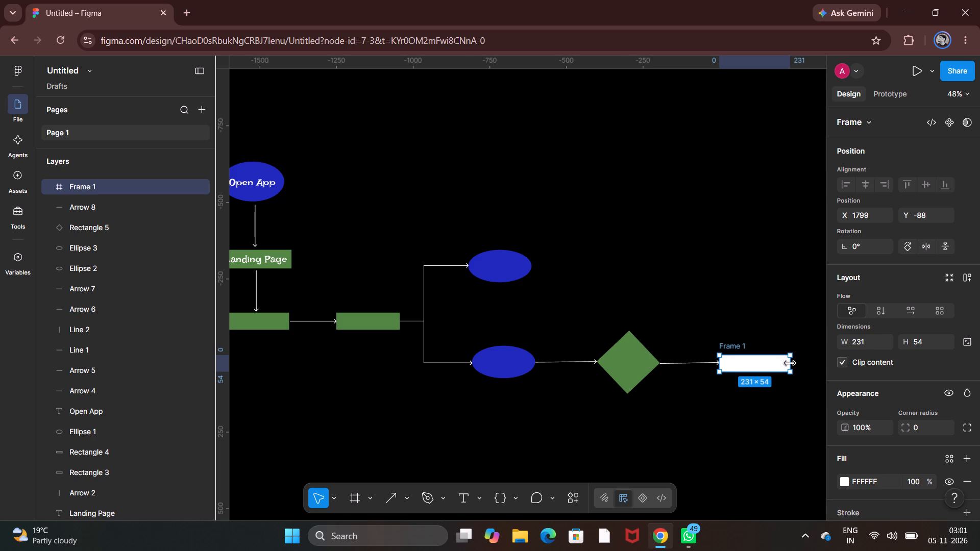
click(717, 406)
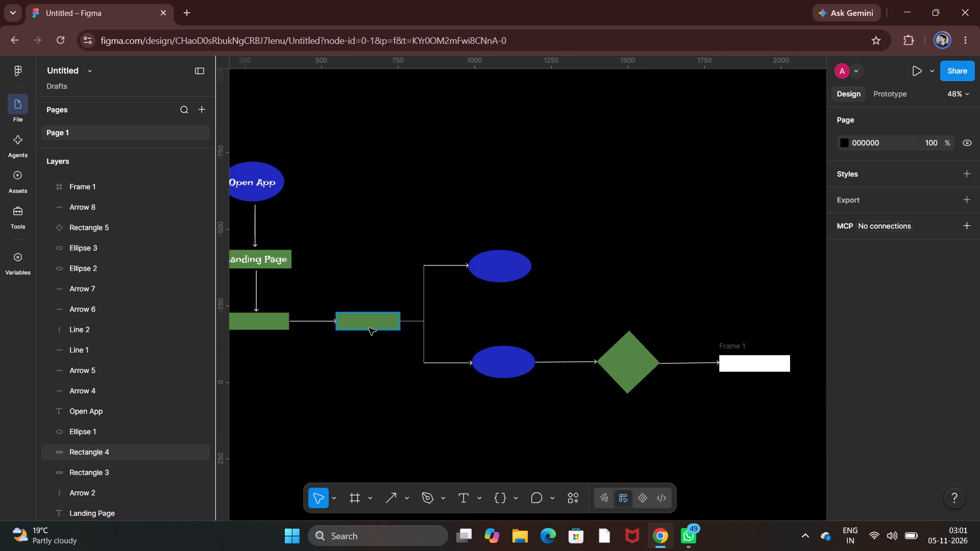
Copy the fill colour code 518642 from the green rectangle just before the branching lines.
click(368, 325)
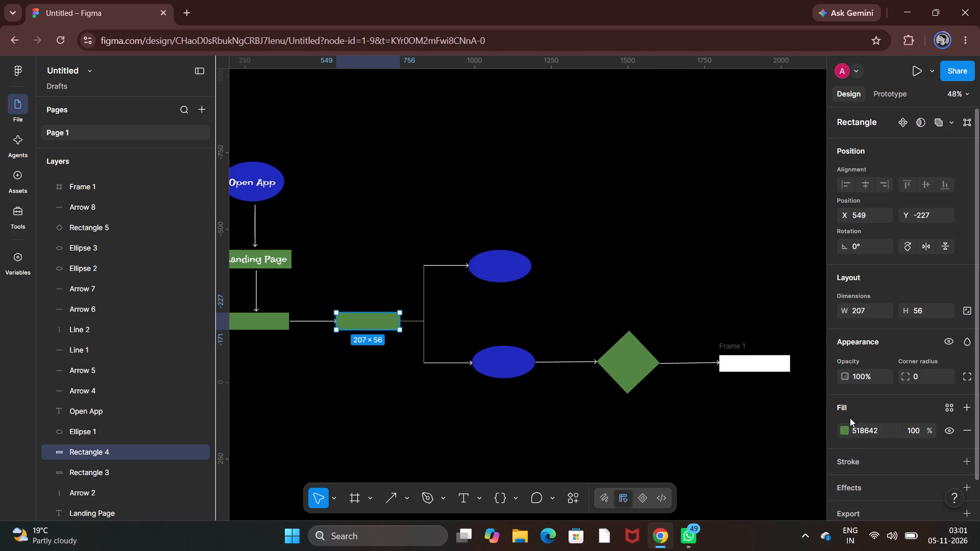
click(853, 430)
click(853, 430)
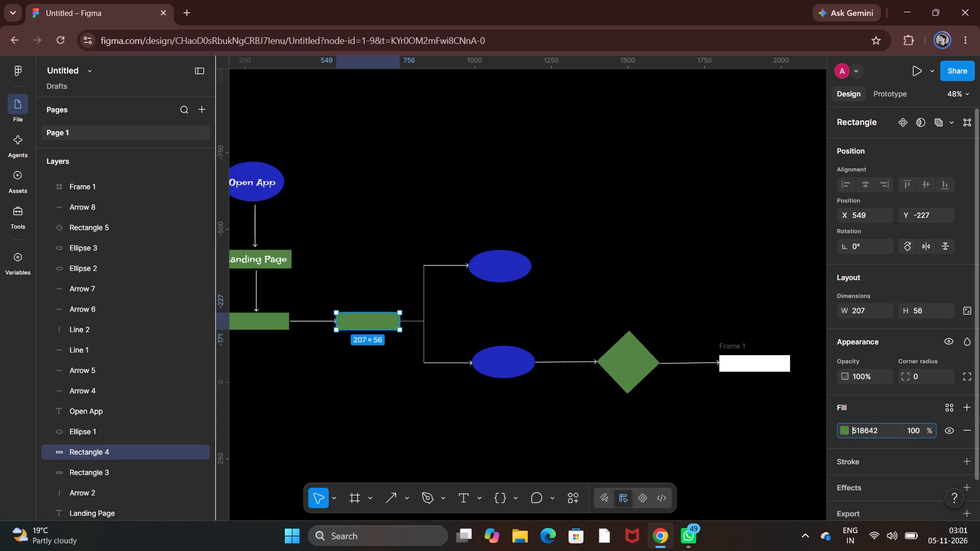
double_click(853, 430)
key(ctrl+c)
Fill the white frame at the end of the arrow from the green diamond with colour 518642, then deselect it.
click(763, 358)
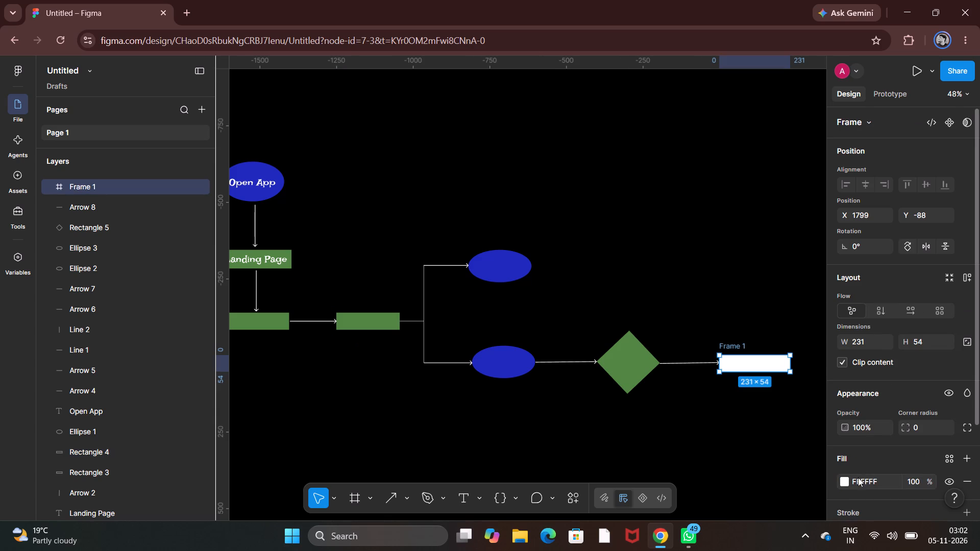
click(853, 480)
key(BackSpace)
key(ctrl+v)
key(Return)
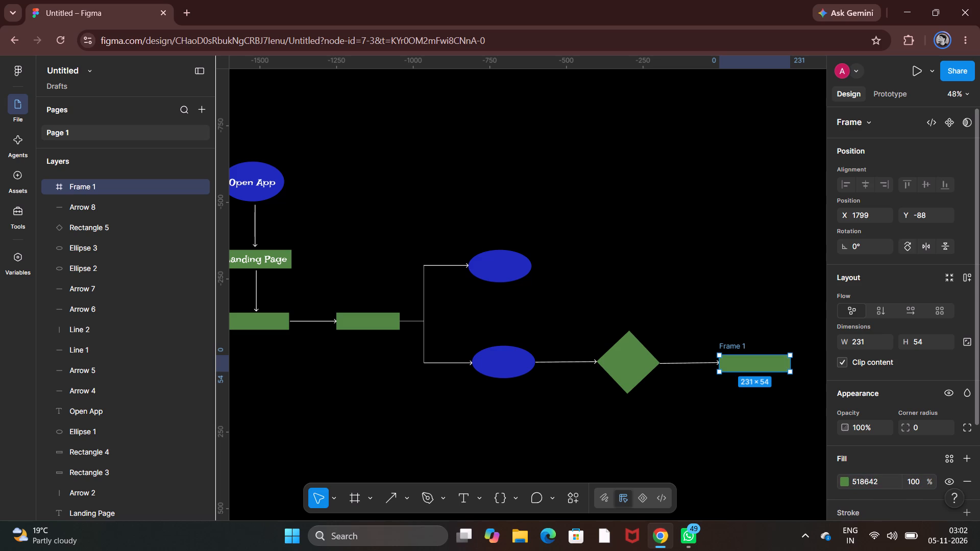
scroll(853, 480, left, 1)
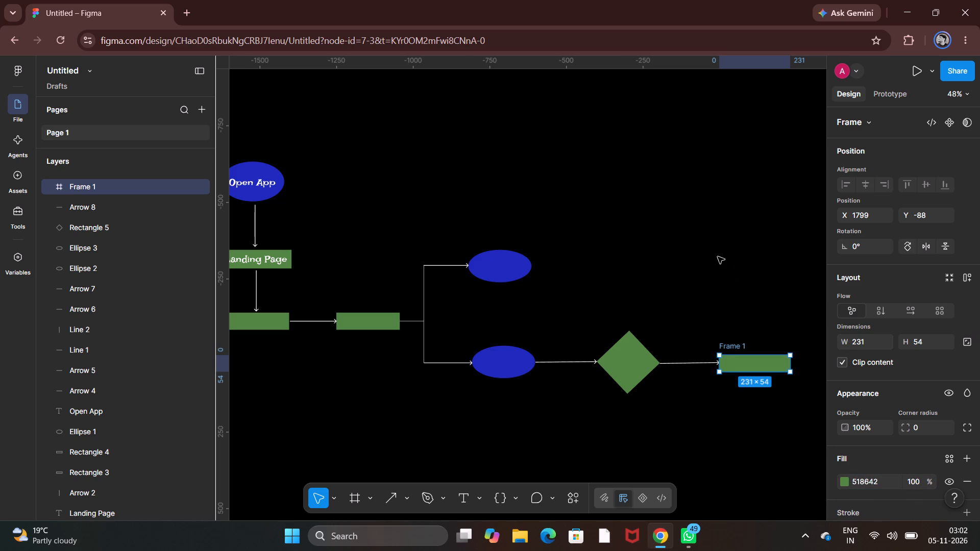
click(718, 257)
scroll(718, 257, left, 1)
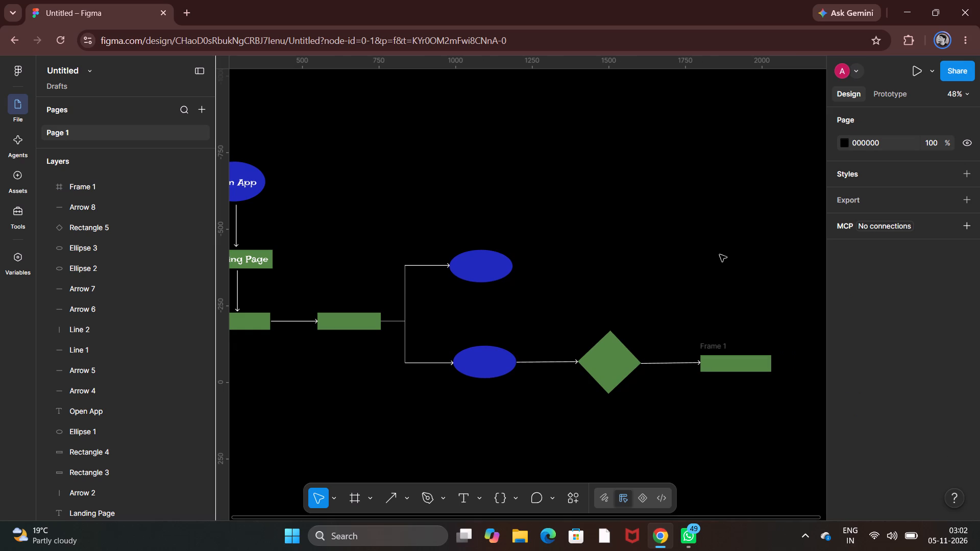
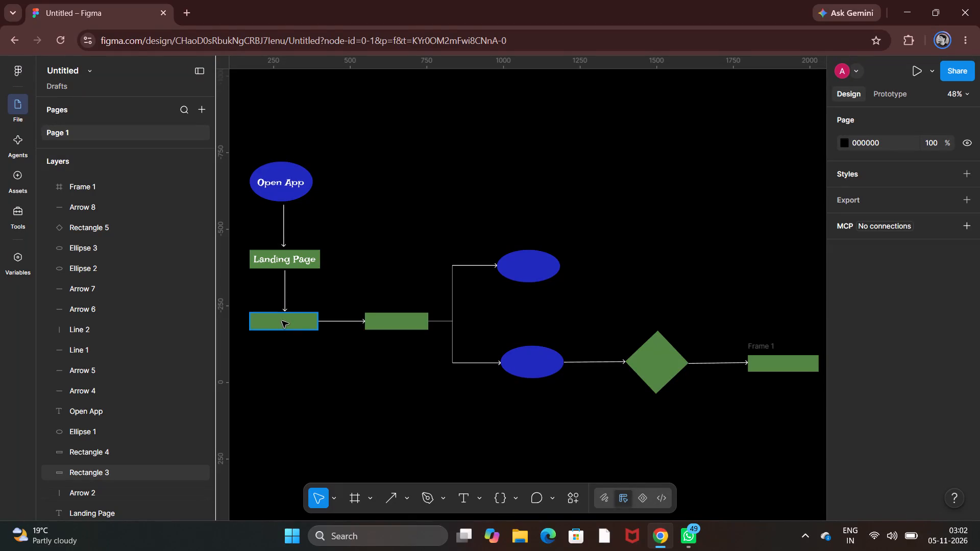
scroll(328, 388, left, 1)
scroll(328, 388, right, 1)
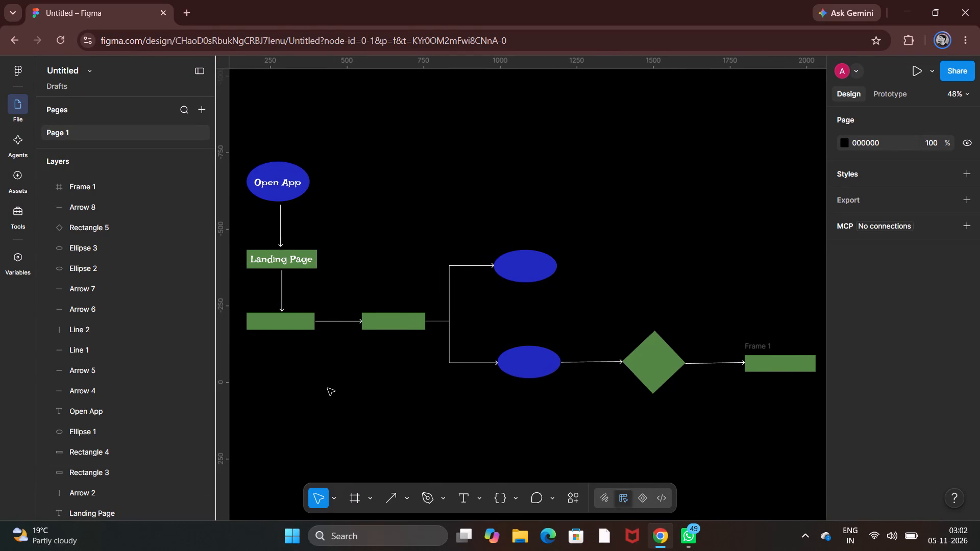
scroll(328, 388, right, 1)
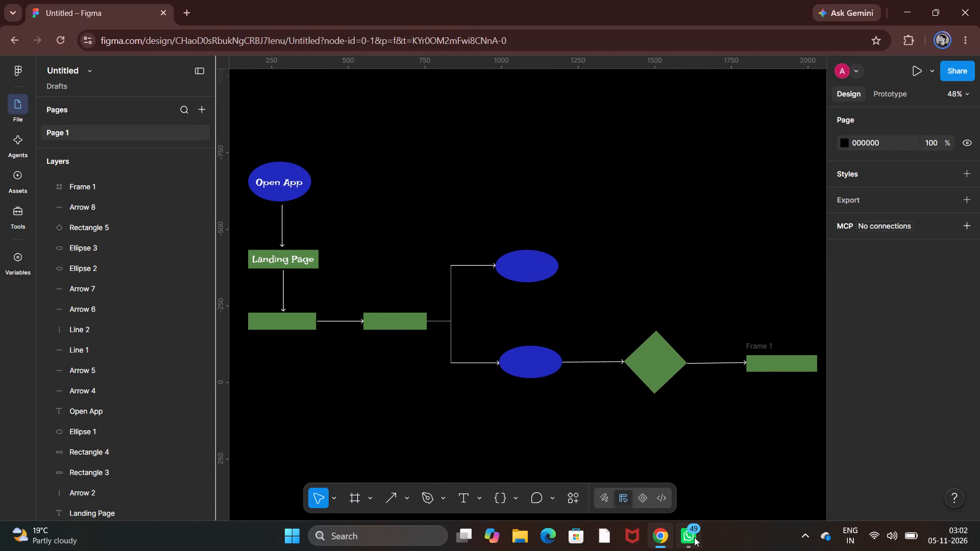
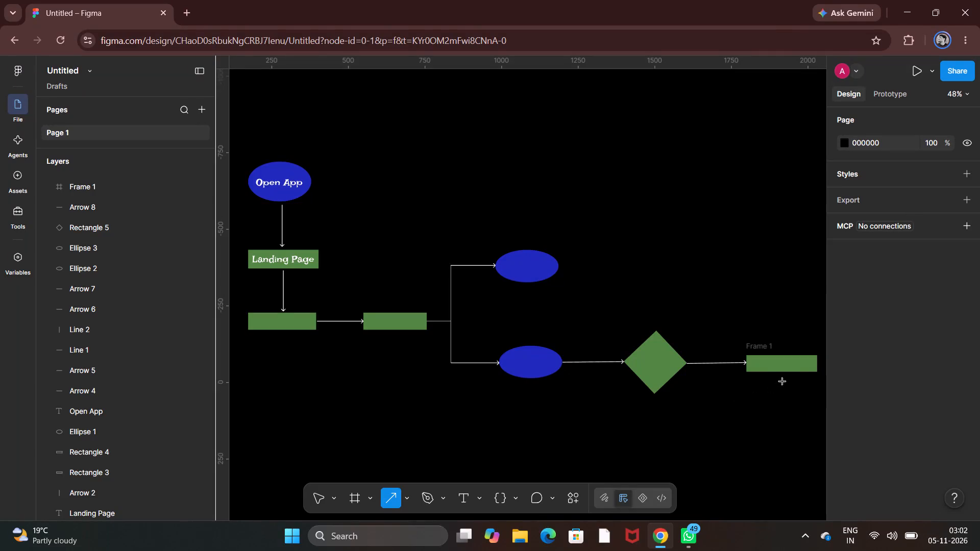
Draw a vertical arrow about 228 long straight down from the bottom centre of the green frame beyond the diamond.
drag(786, 373, 789, 392)
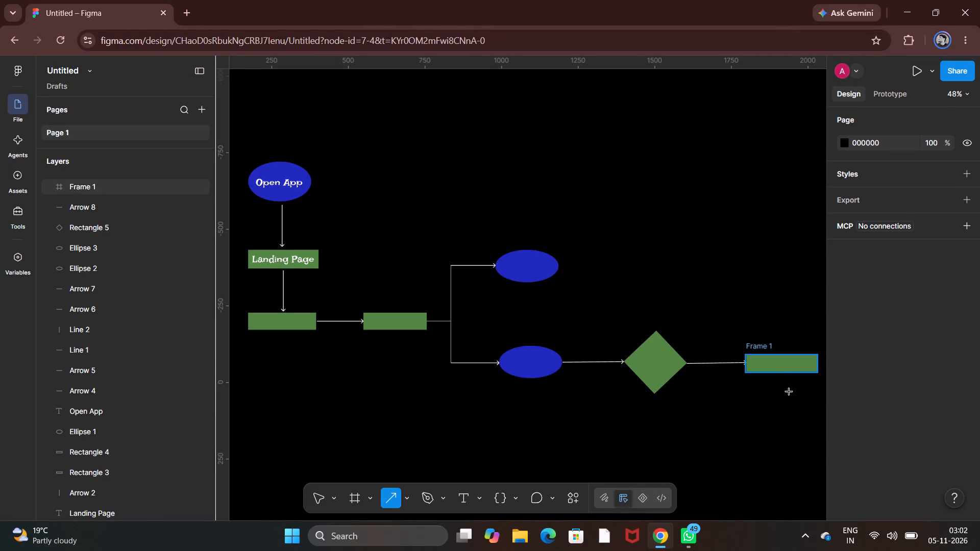
drag(789, 392, 784, 411)
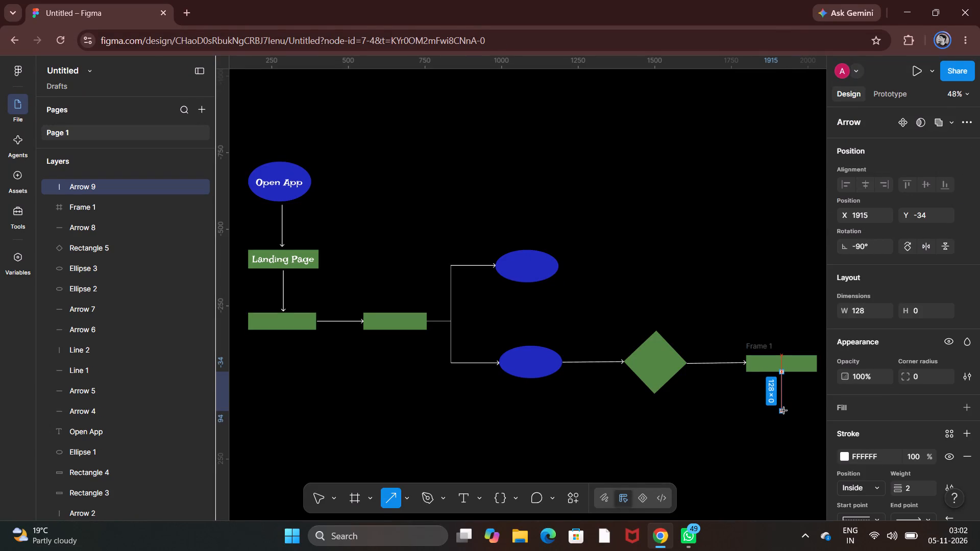
drag(784, 411, 785, 429)
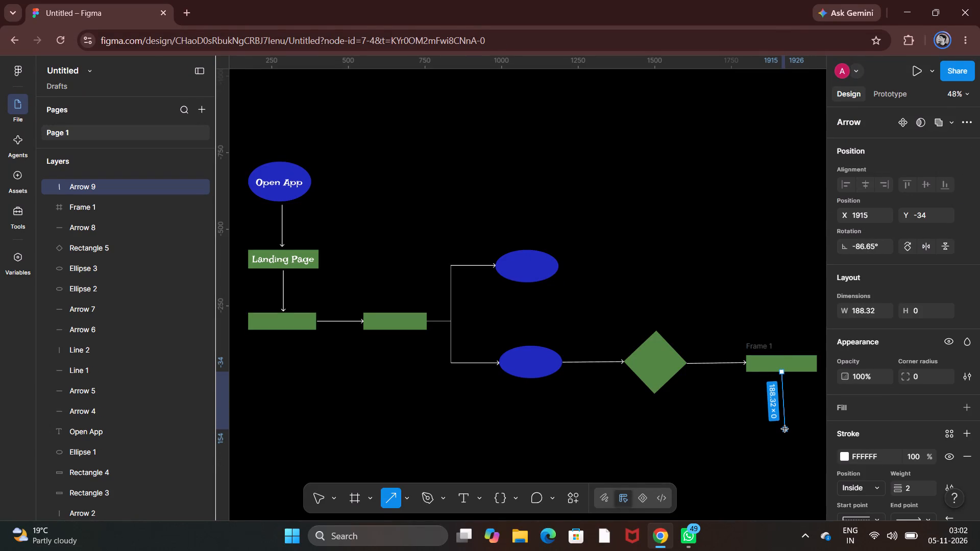
drag(785, 429, 783, 438)
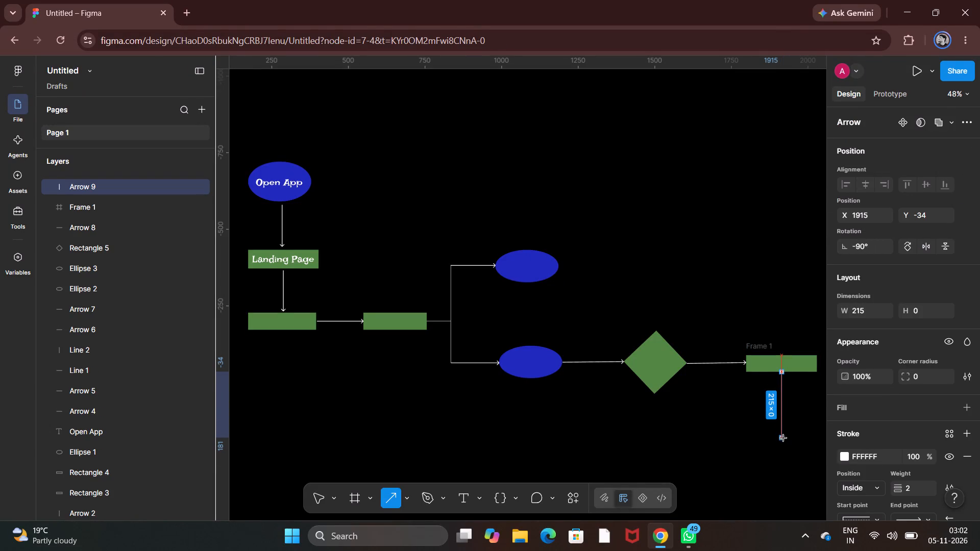
drag(783, 438, 784, 441)
click(764, 123)
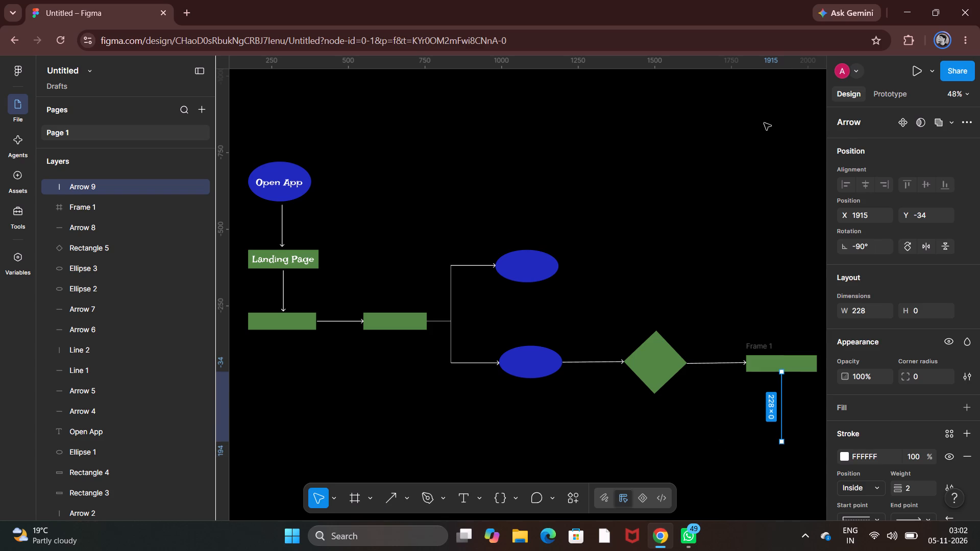
scroll(764, 123, down, 1)
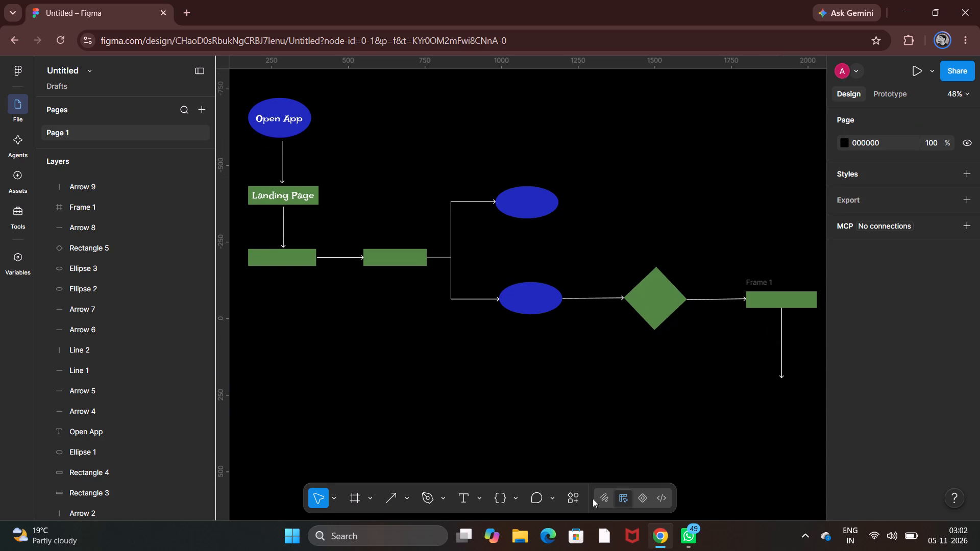
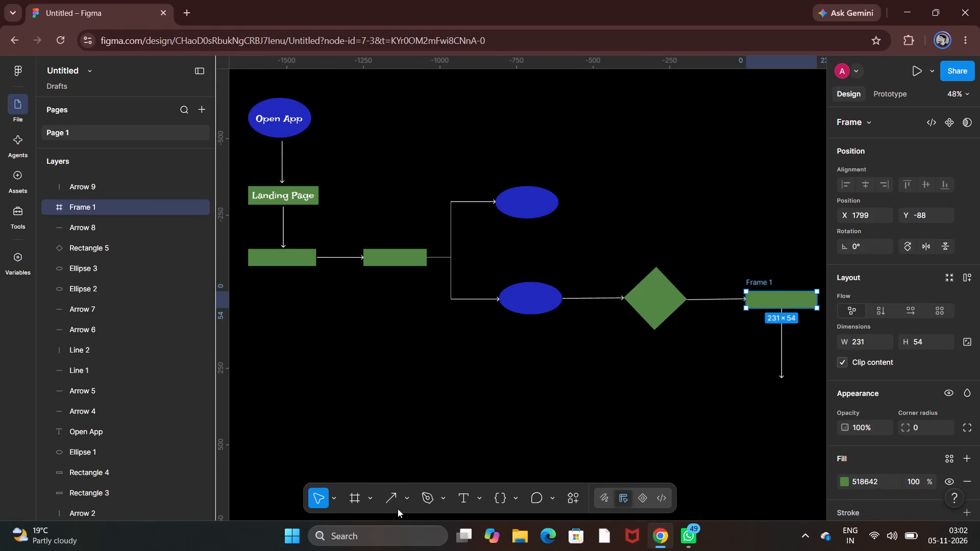
Draw a frame about 216 × 62 at the tip of the downward arrow leaving the green frame.
click(355, 493)
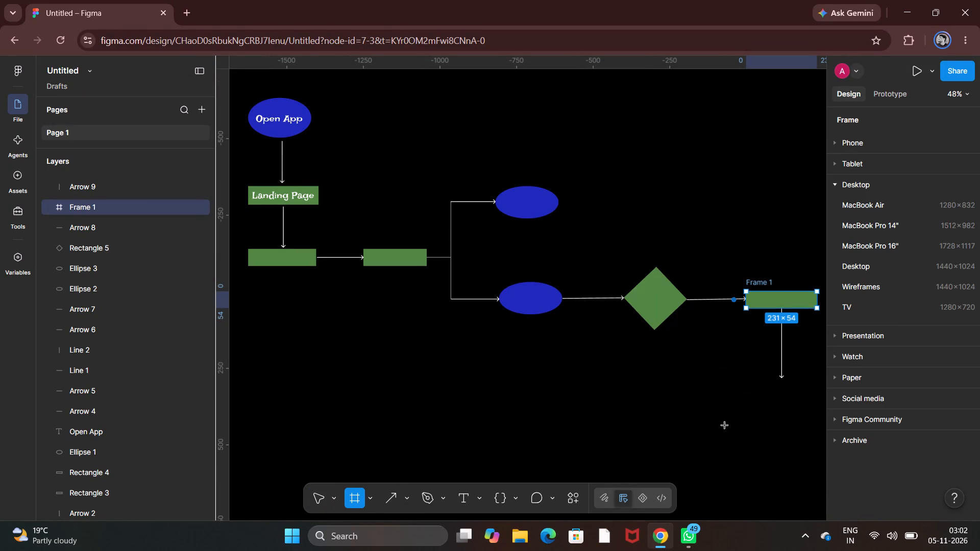
drag(760, 380, 765, 385)
drag(765, 385, 724, 404)
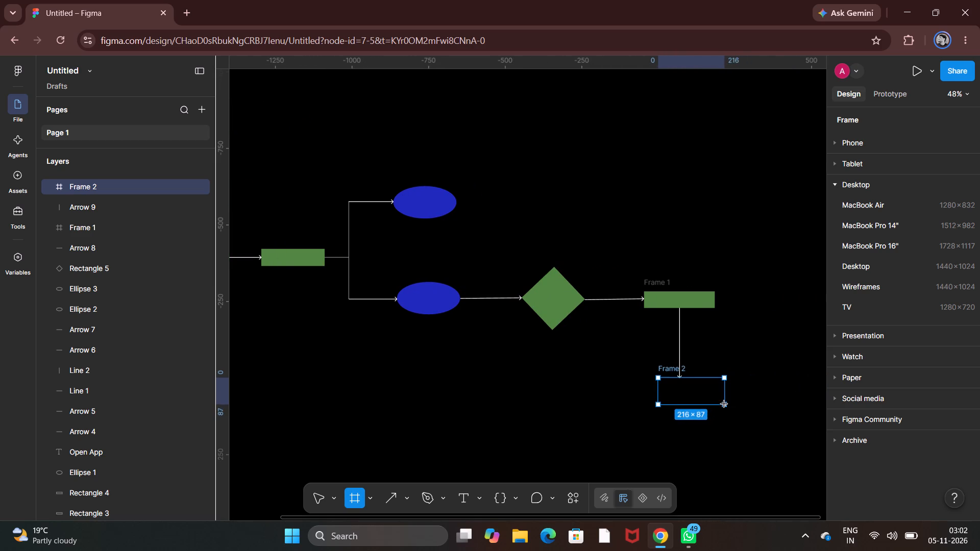
drag(724, 404, 724, 396)
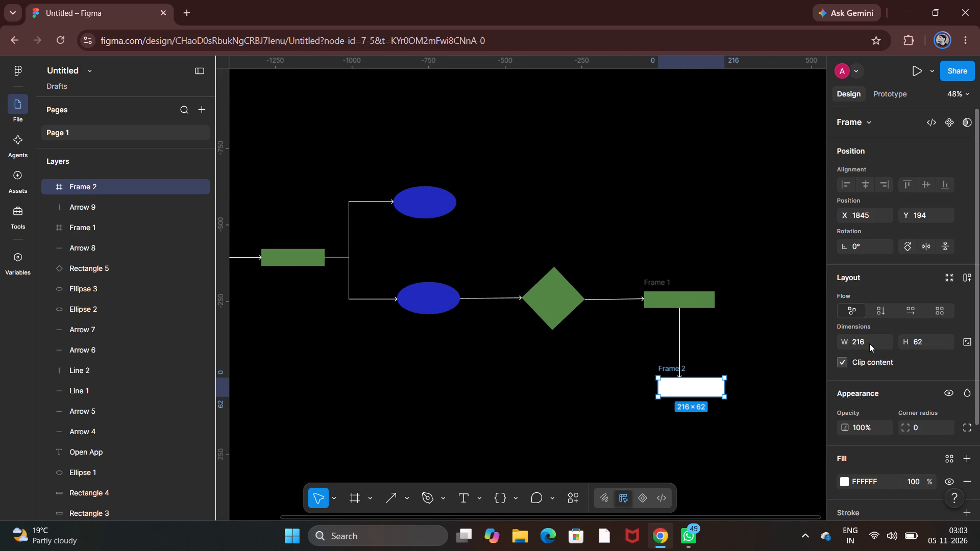
Set the new white frame's width to 231 and height to 54.
click(868, 341)
key(BackSpace)
text(231)
click(931, 338)
key(BackSpace)
key(BackSpace)
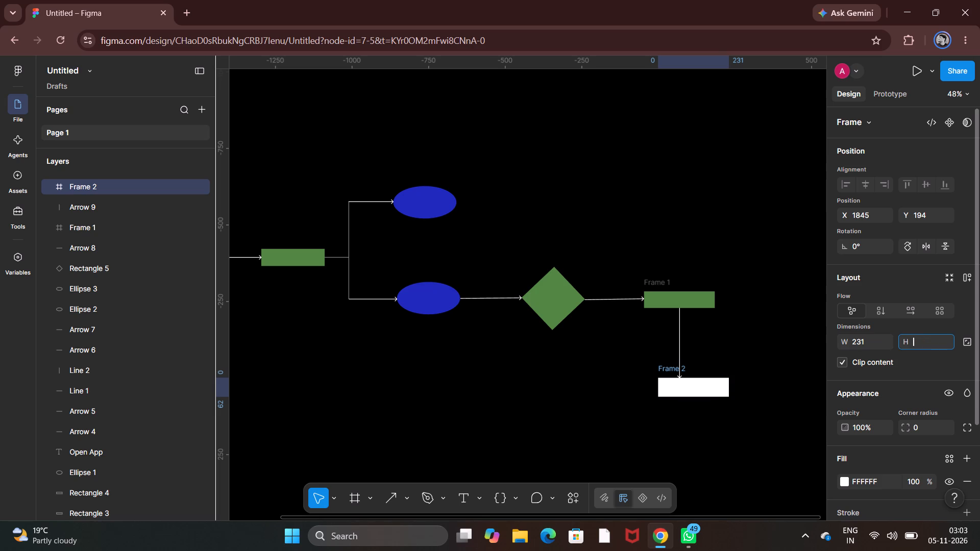
text(54)
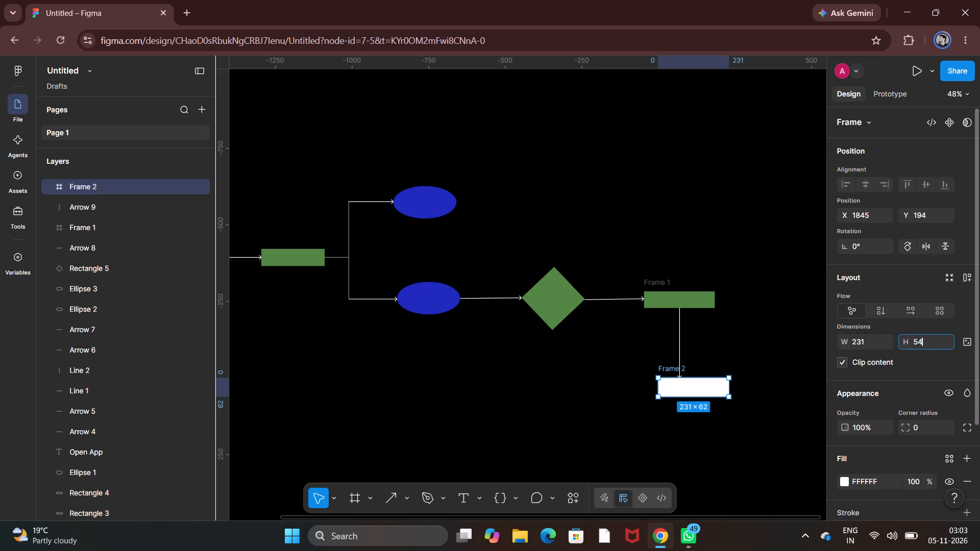
click(656, 415)
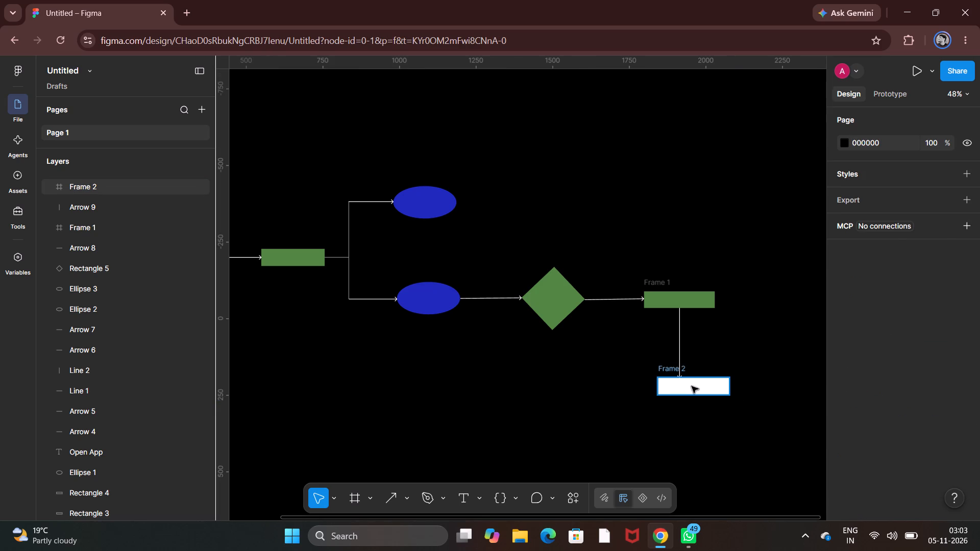
Move the white frame to about X 1799, Y 194 so it centres on the downward arrow and lines up under the green frame.
drag(692, 386, 678, 387)
click(567, 404)
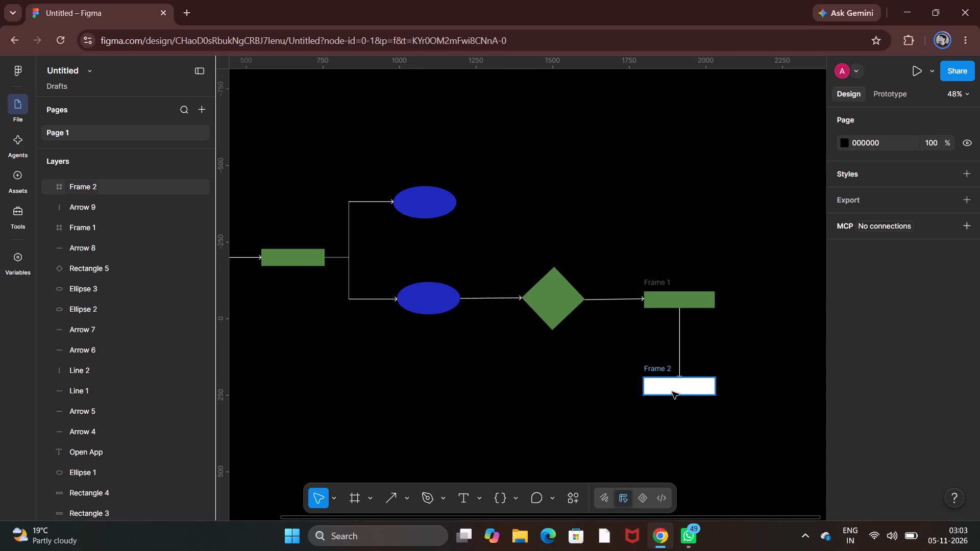
click(680, 392)
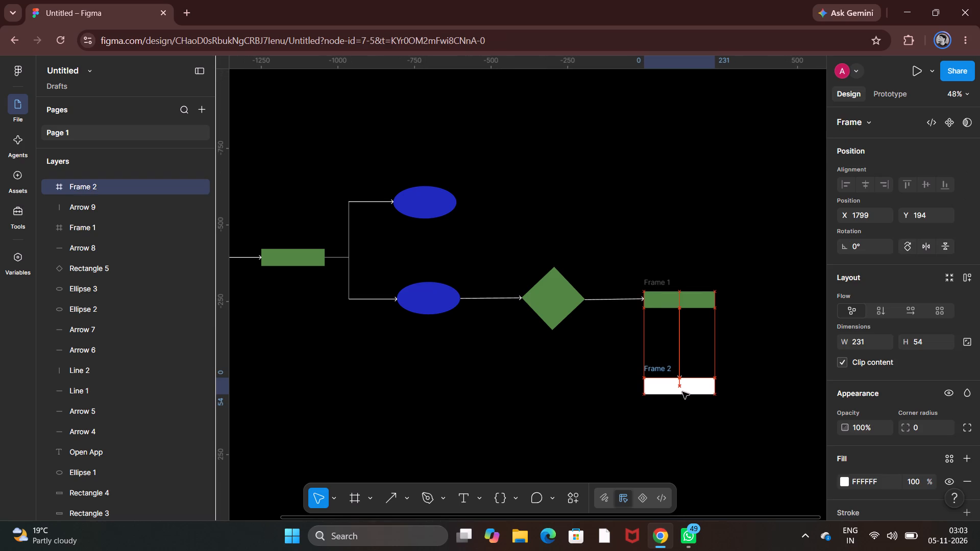
click(564, 411)
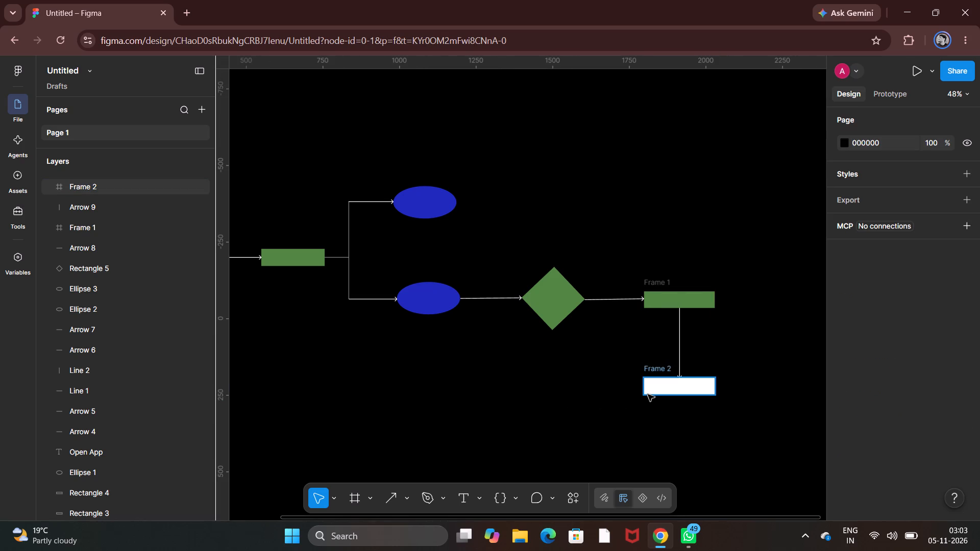
Pick up the fill colour code 518642 from the green frame above the white one.
click(686, 302)
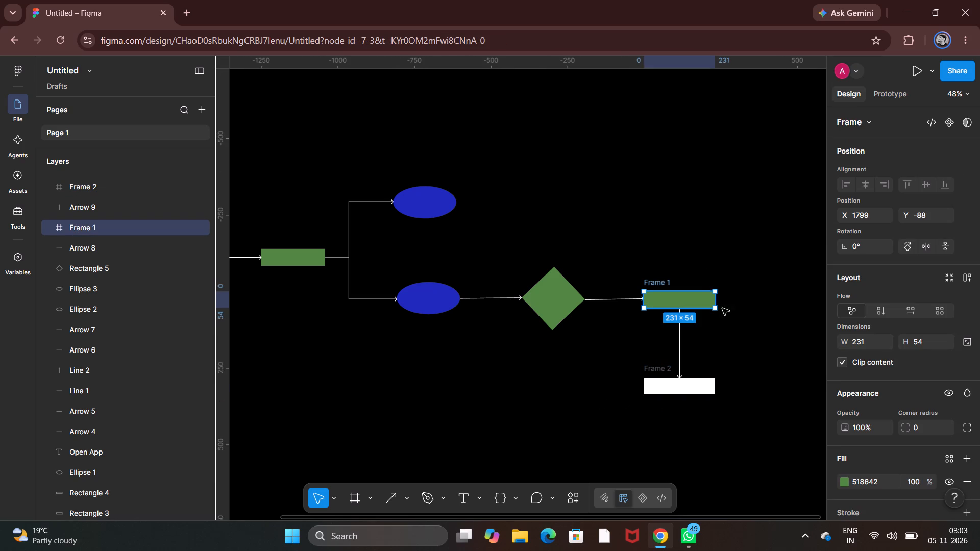
double_click(852, 480)
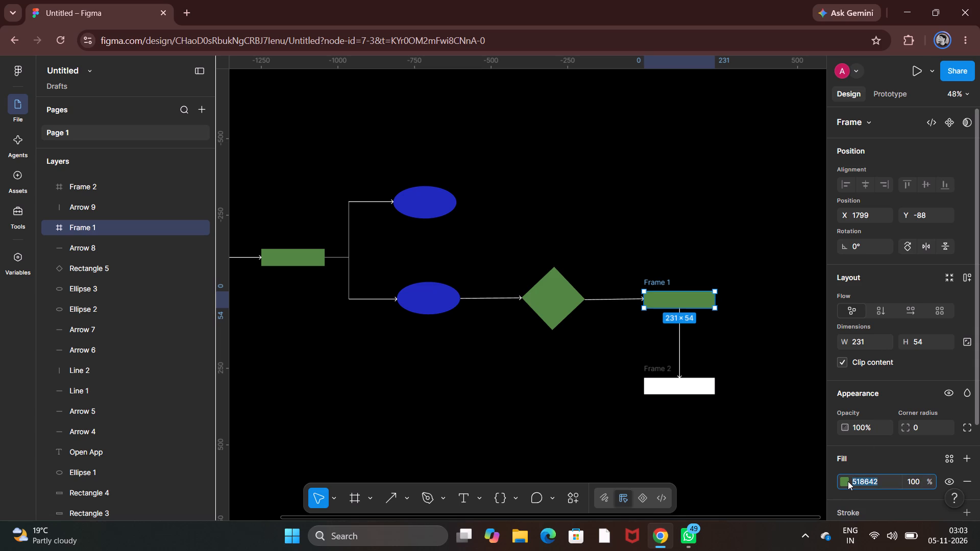
Fill the white frame below the downward arrow with the upper green frame's colour, 518642.
key(ctrl+c)
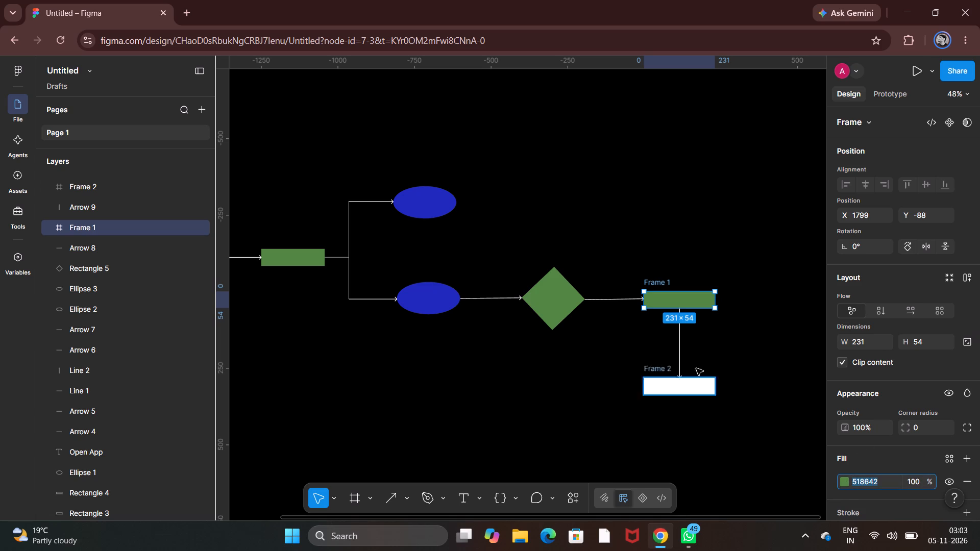
click(680, 396)
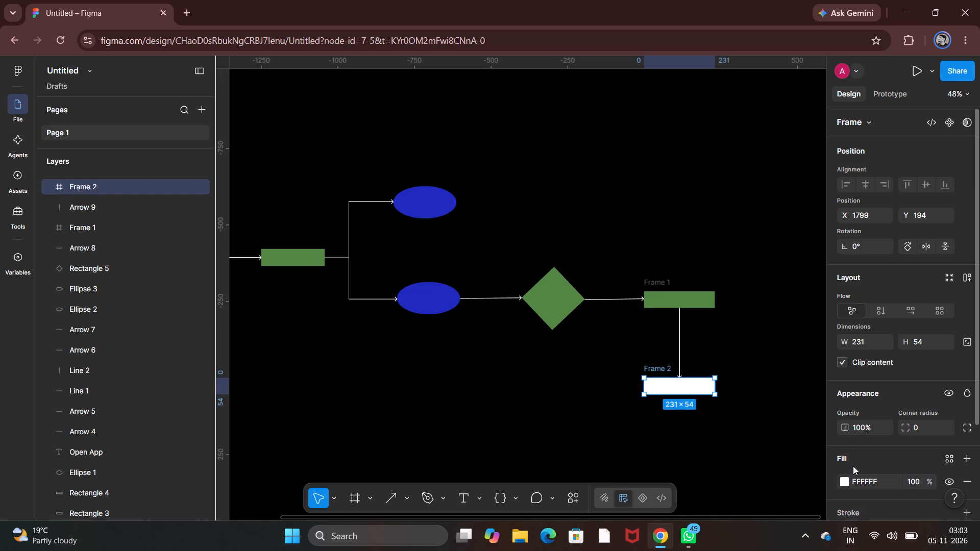
double_click(857, 480)
key(BackSpace)
key(ctrl+v)
click(692, 388)
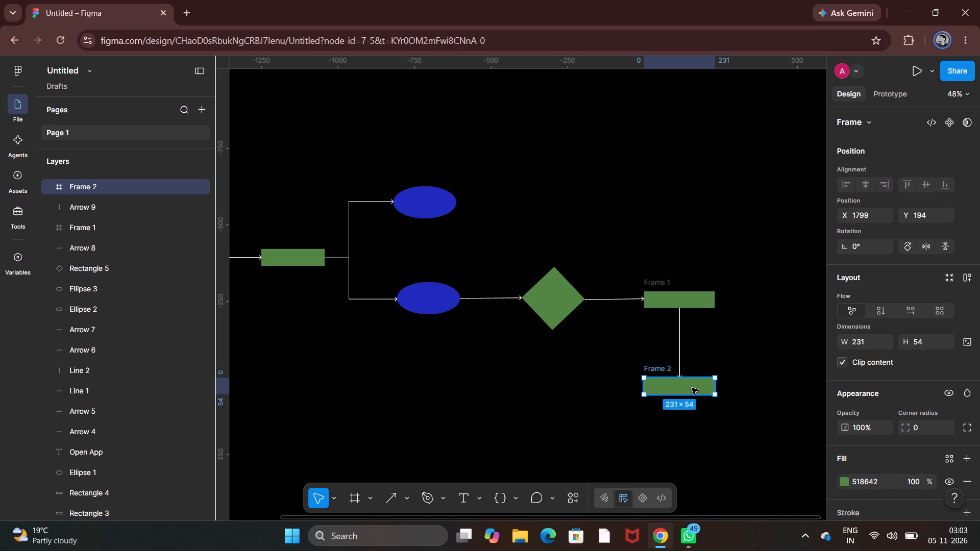
click(770, 344)
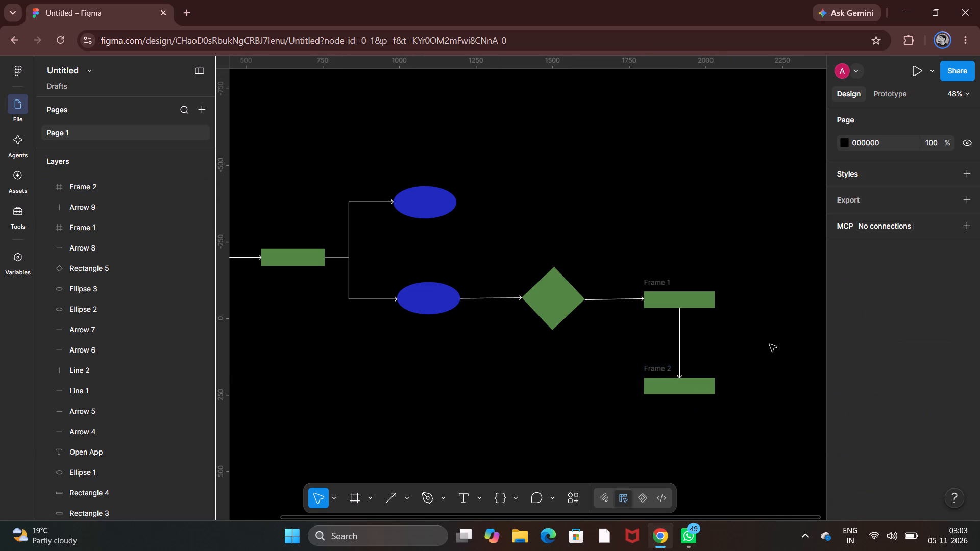
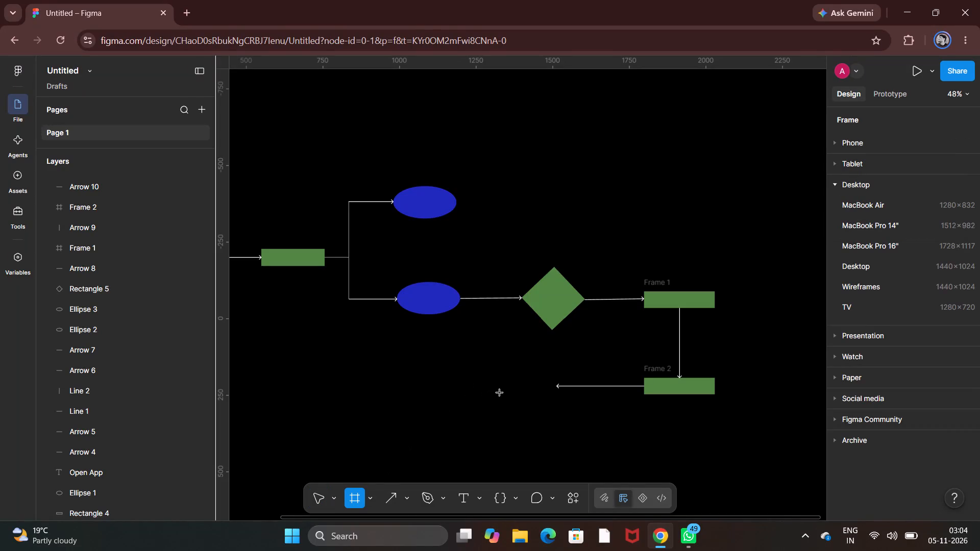
Draw a frame about 204 × 66 at the tip of the leftward arrow leaving the lower green frame.
drag(495, 386, 521, 397)
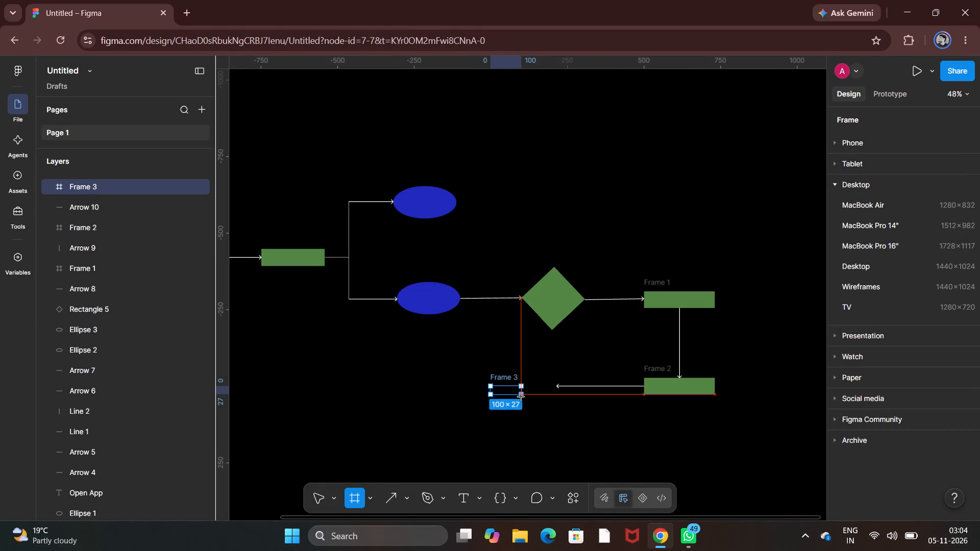
drag(521, 397, 551, 406)
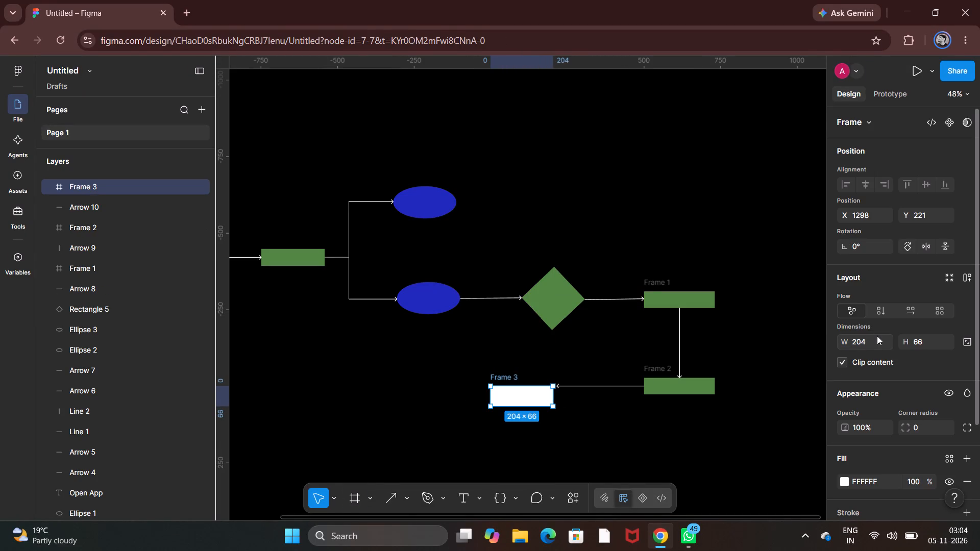
Clear the new white frame's width value for editing.
click(877, 336)
key(BackSpace)
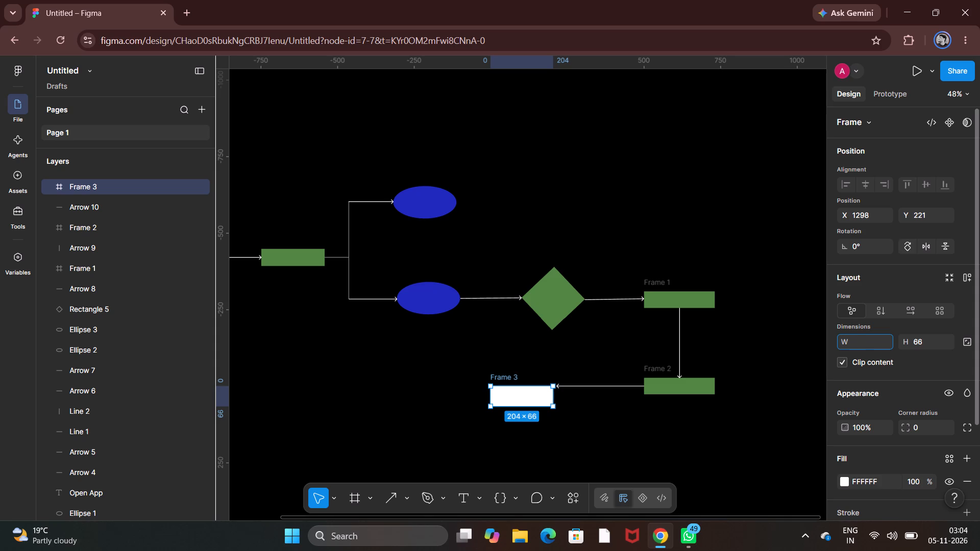
Set the new white frame at the tip of the leftward arrow to width 231 and height 54.
text(231)
click(933, 343)
key(BackSpace)
key(BackSpace)
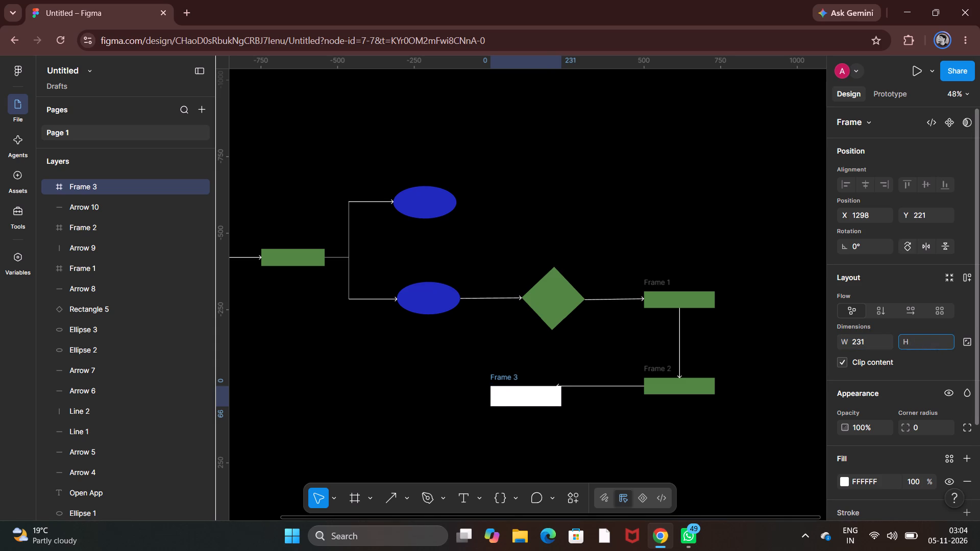
key(5)
key(Return)
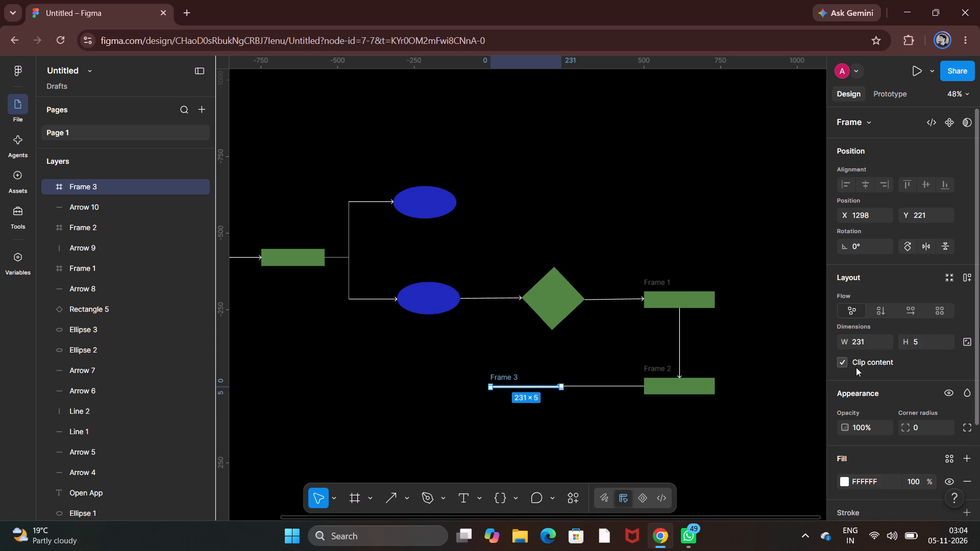
click(927, 341)
key(4)
key(BackSpace)
text(54)
Move the new white frame to about X 1282, Y 194 so its edge meets the leftward arrow's tip, level with the green frame.
click(774, 366)
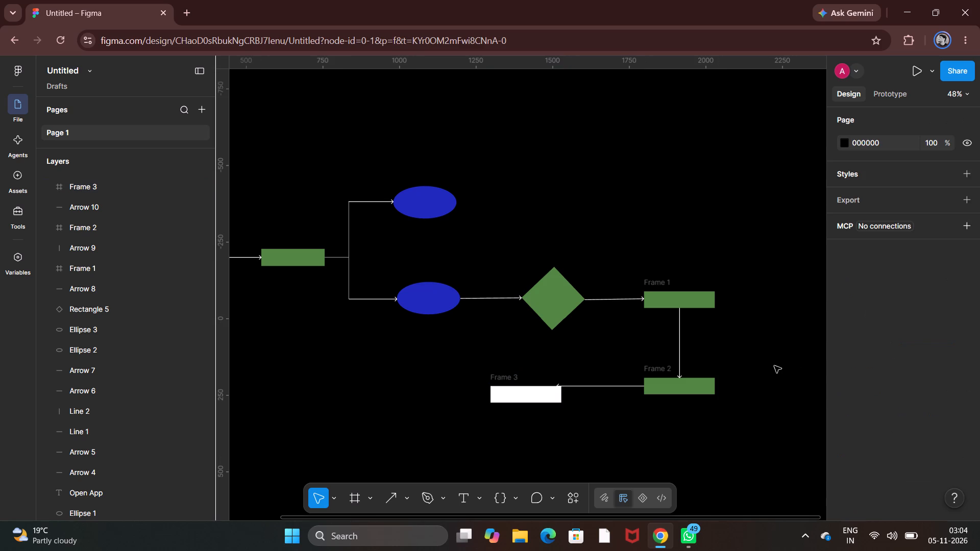
drag(541, 399, 529, 392)
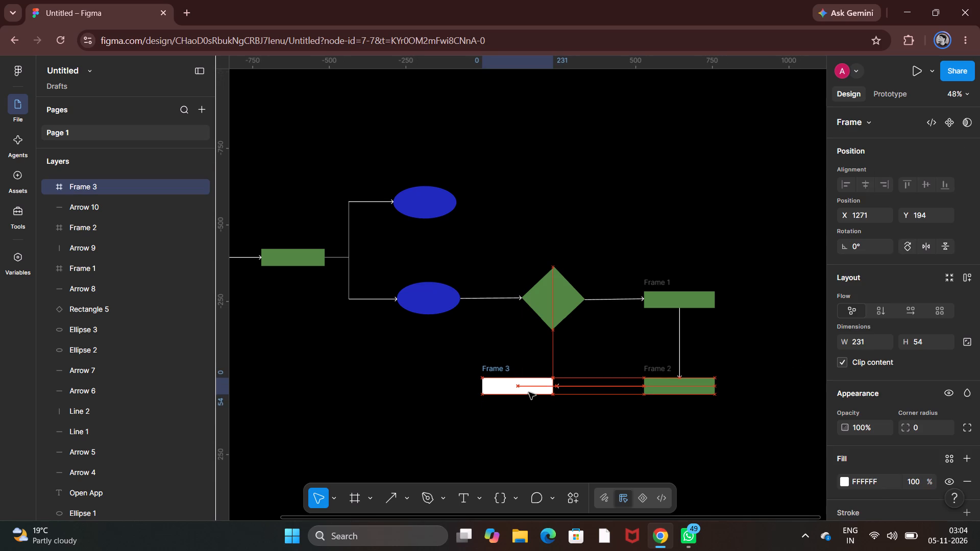
drag(529, 392, 535, 394)
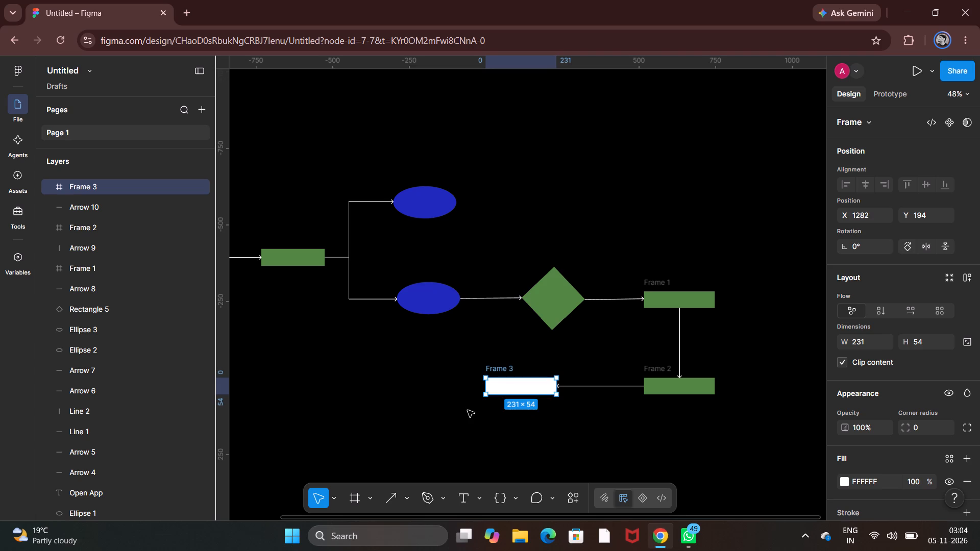
click(468, 410)
Fill the white frame at the leftward arrow's tip with the copied green 518642 to match the other frames.
click(529, 384)
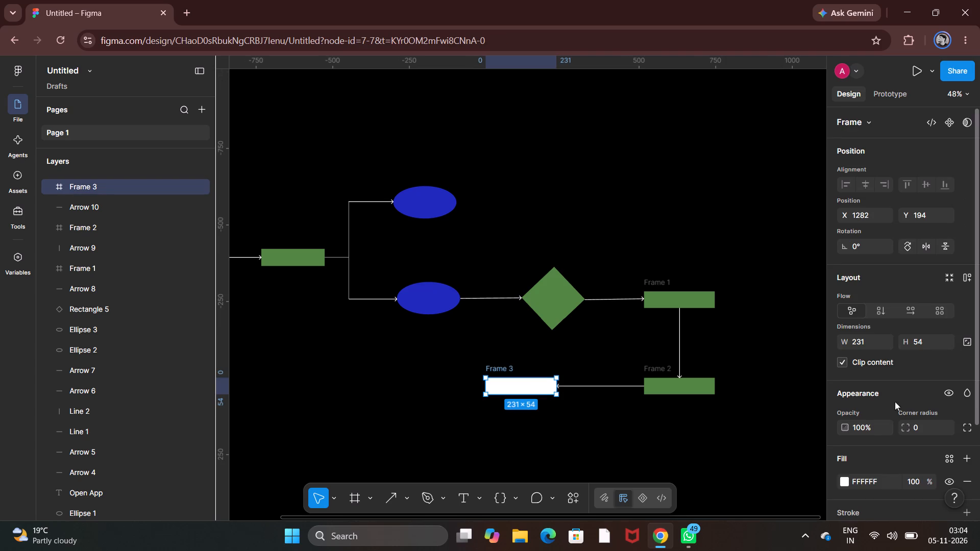
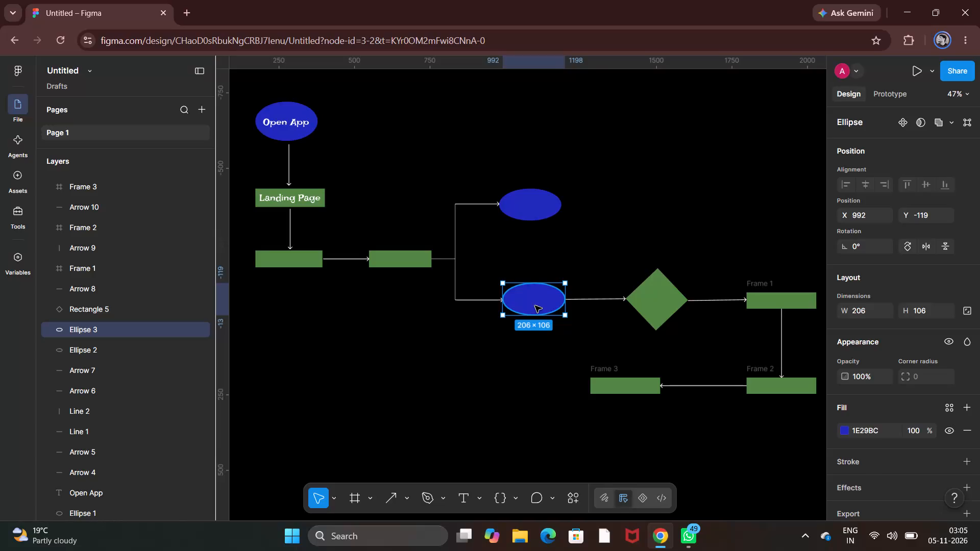
Activate the Ellipse tool for drawing another oval in the flowchart.
click(367, 497)
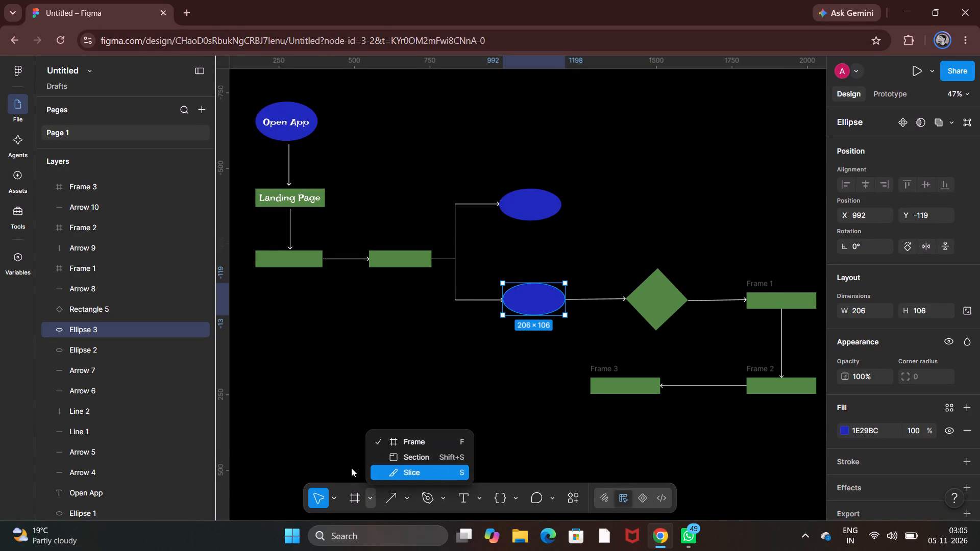
click(403, 501)
click(403, 501)
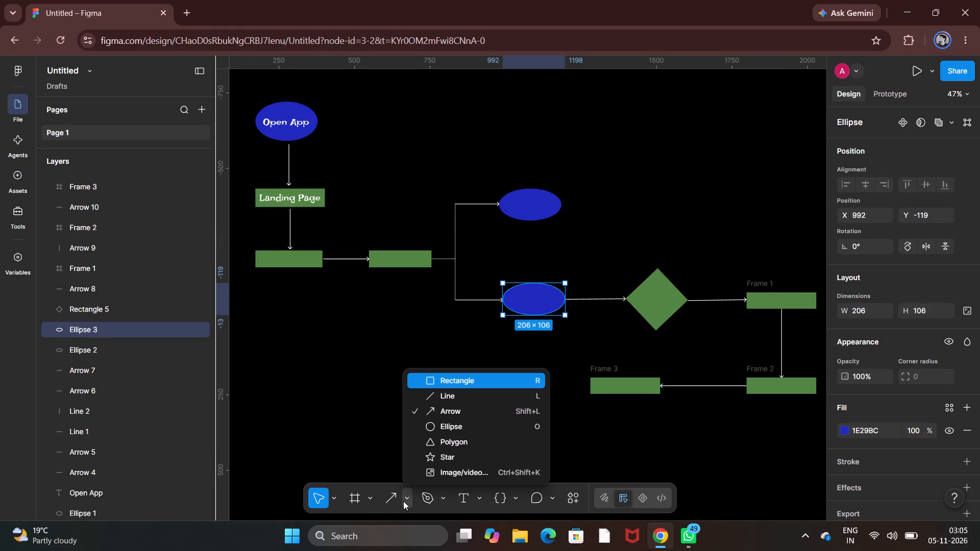
click(446, 423)
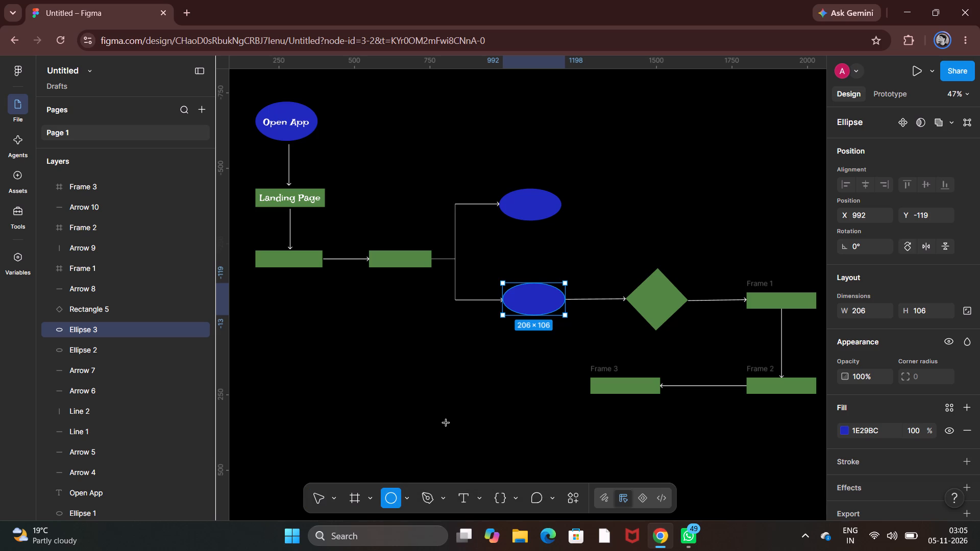
Draw a horizontal arrow about 171 long pointing leftward from the left edge of Frame 3.
click(437, 498)
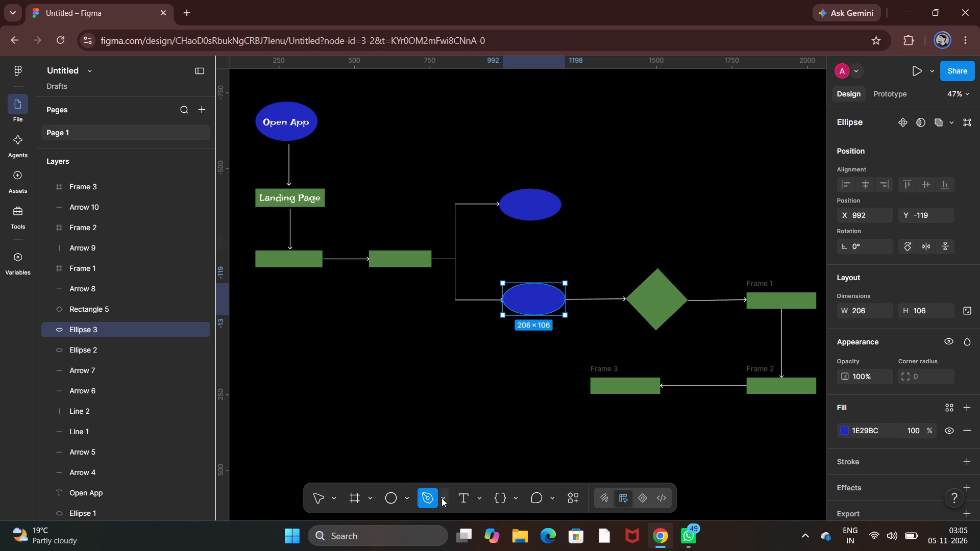
click(442, 498)
click(369, 493)
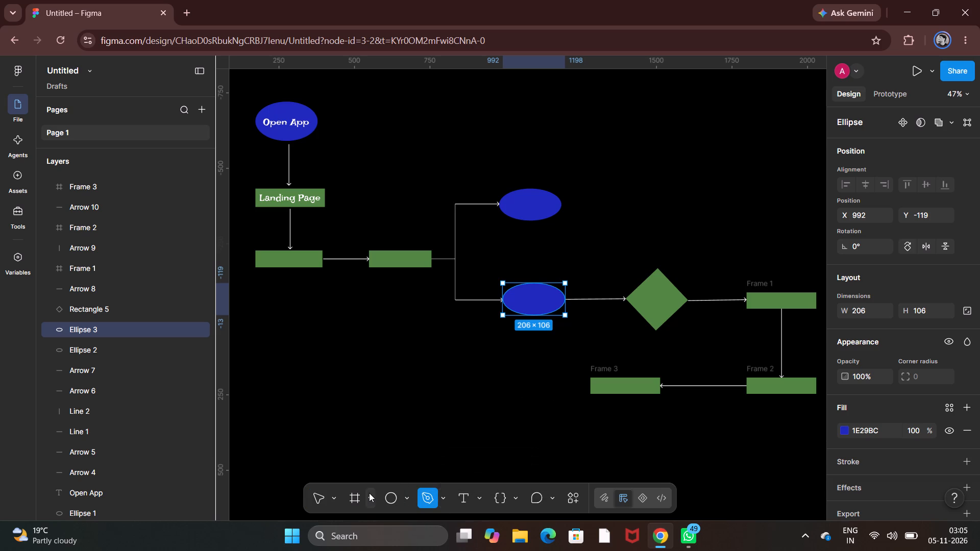
click(369, 493)
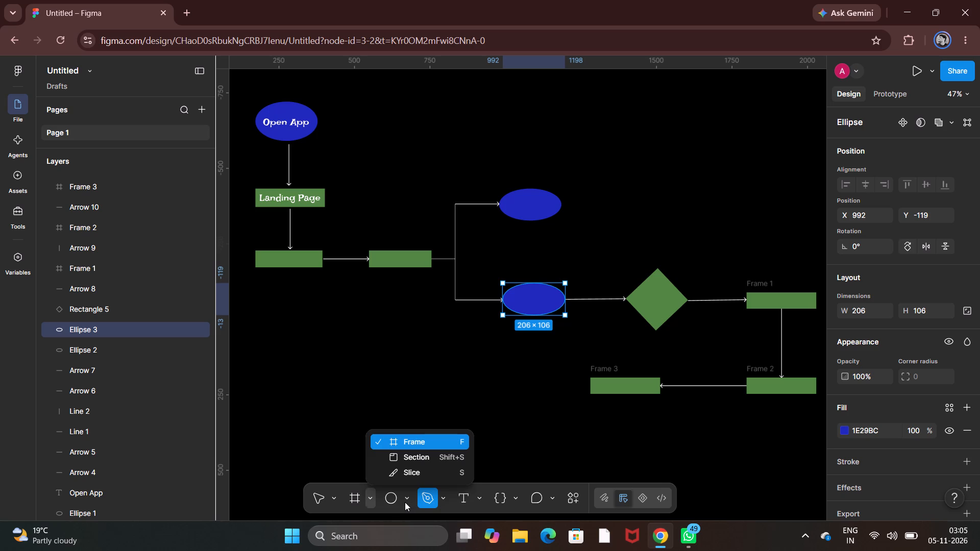
click(405, 502)
click(405, 502)
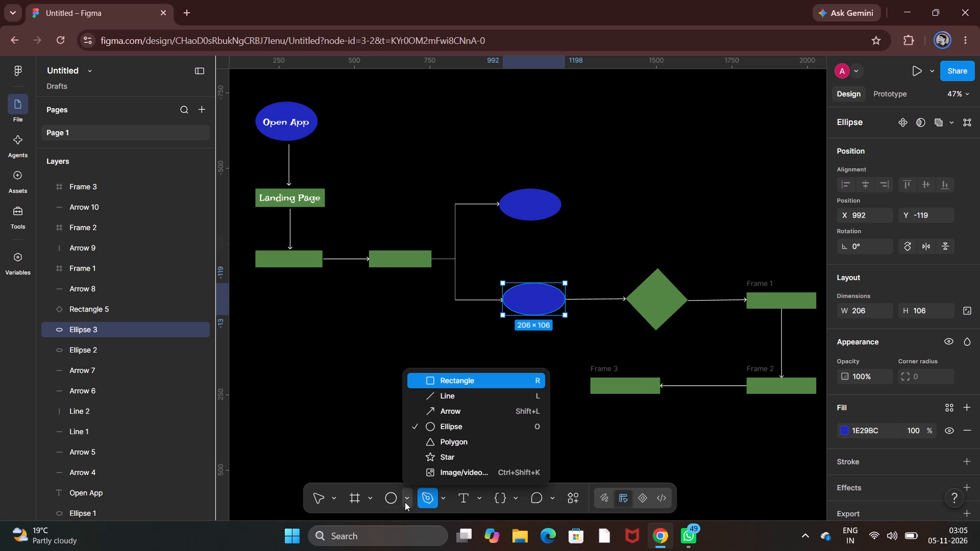
click(458, 406)
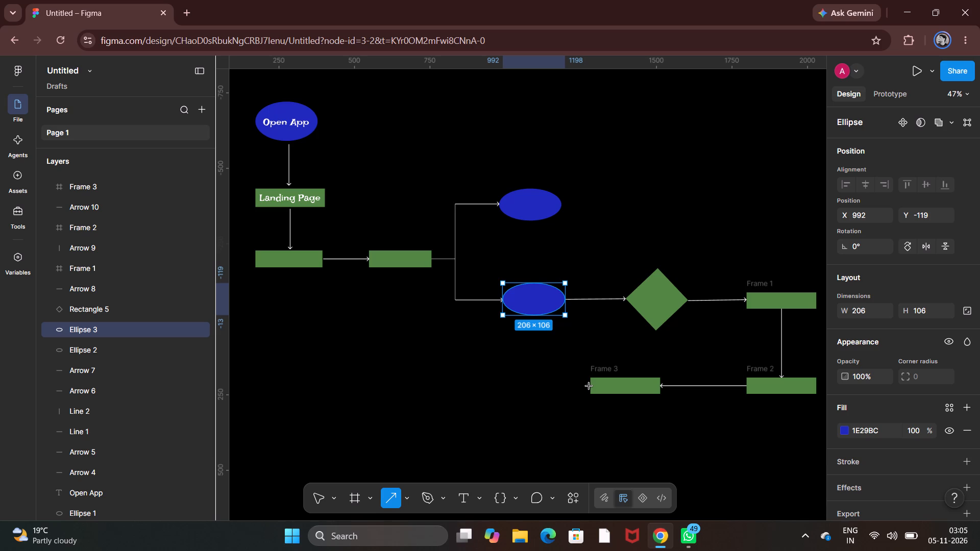
drag(589, 386, 530, 388)
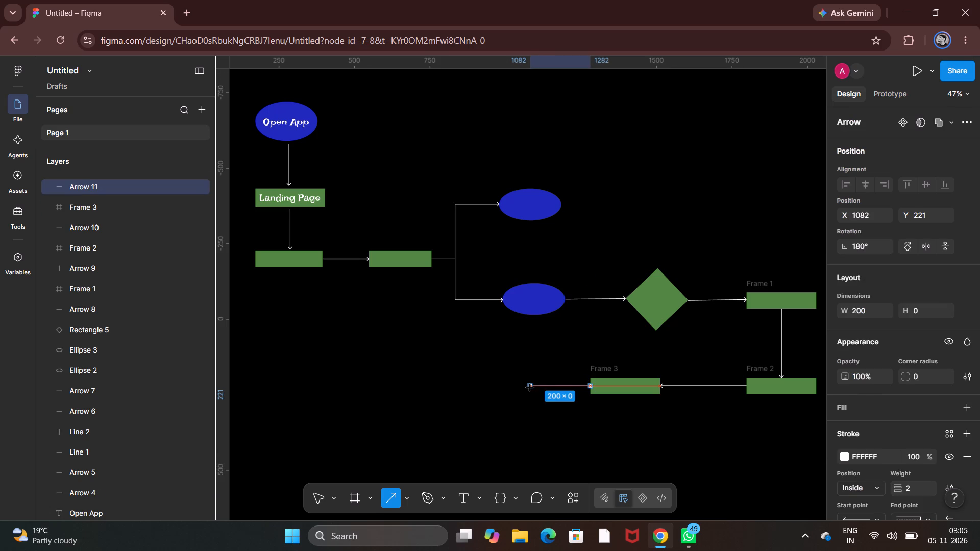
drag(530, 388, 538, 388)
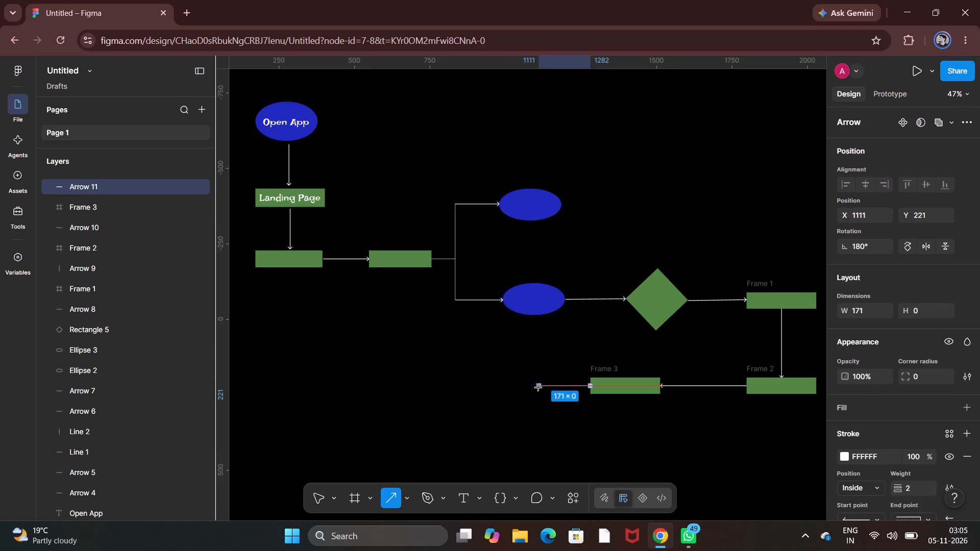
drag(538, 388, 538, 388)
click(438, 421)
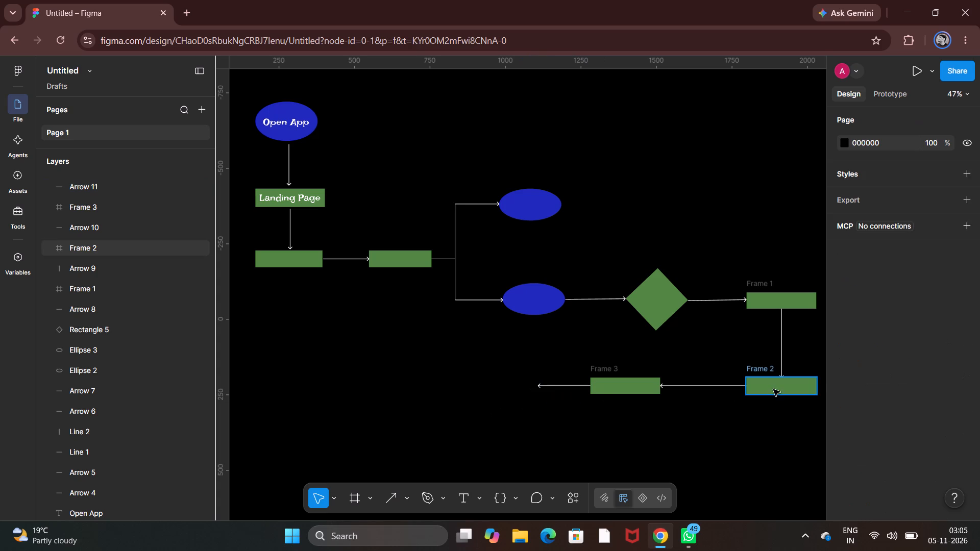
Shorten the arrow between Frame 2 and Frame 3 from its tail end to a length of about 216.
click(729, 385)
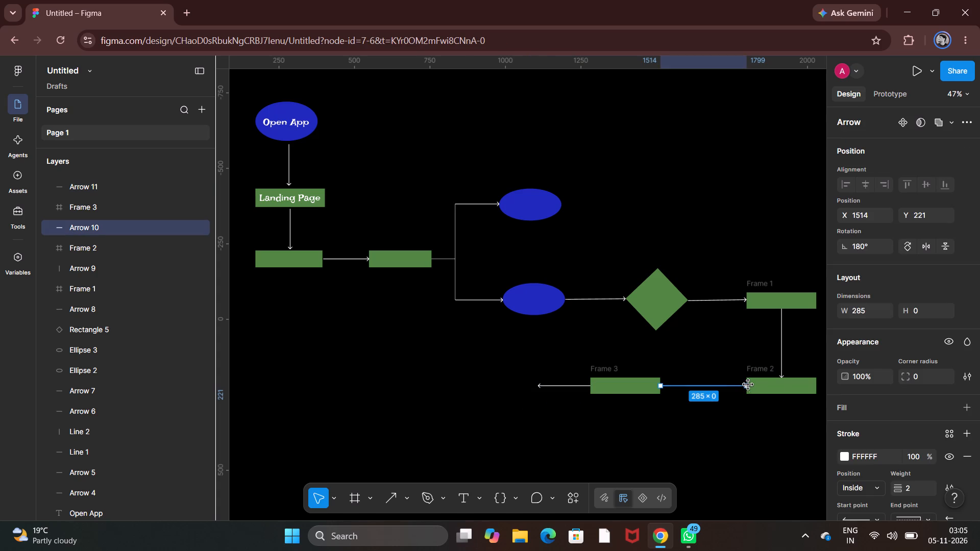
drag(747, 386, 733, 387)
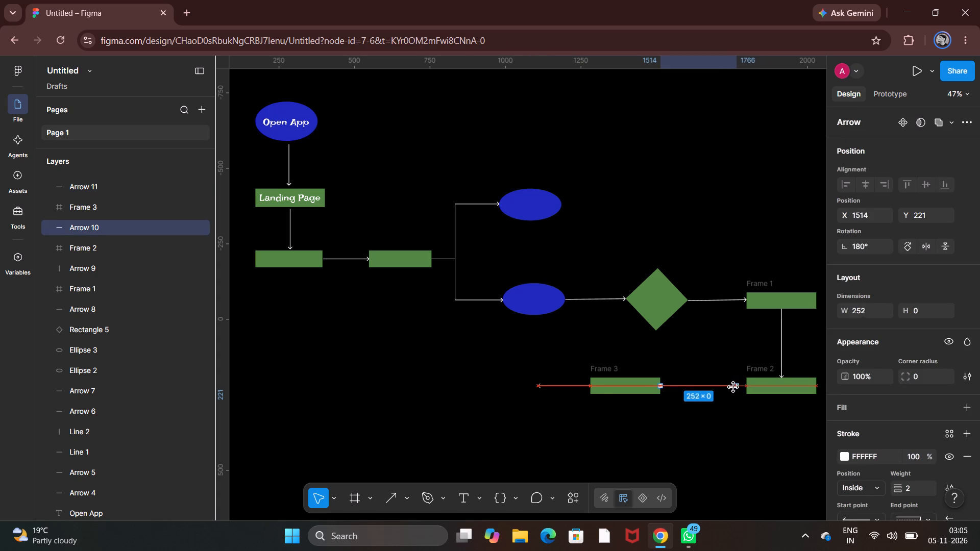
drag(733, 387, 732, 387)
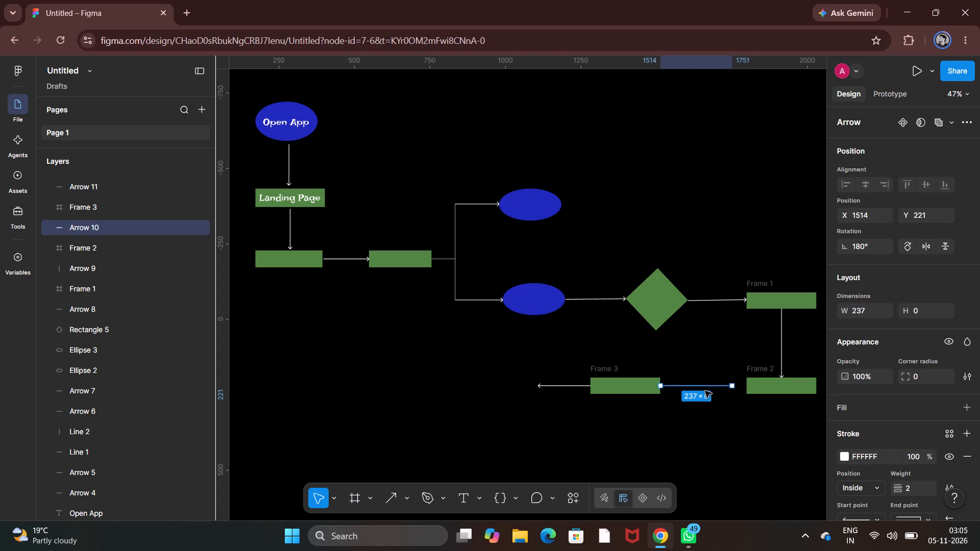
click(731, 386)
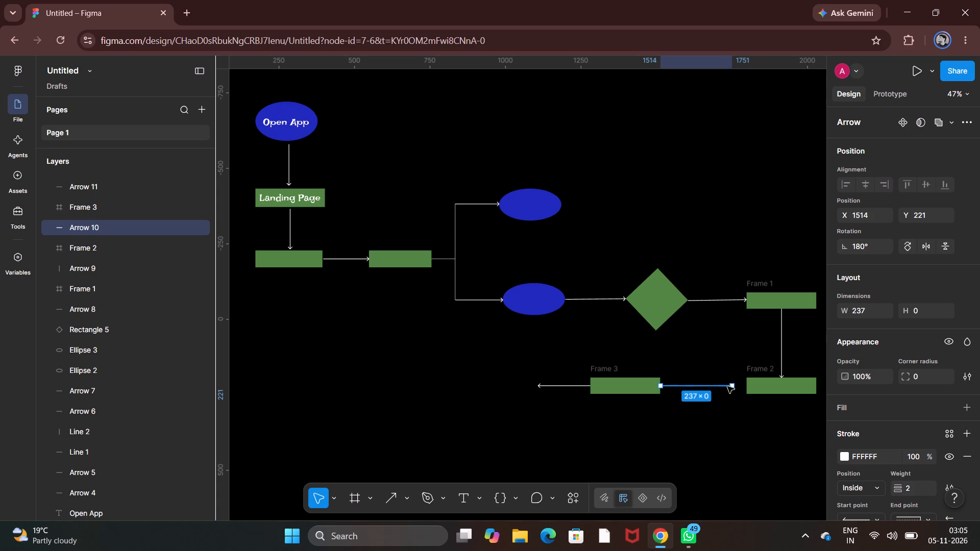
click(733, 386)
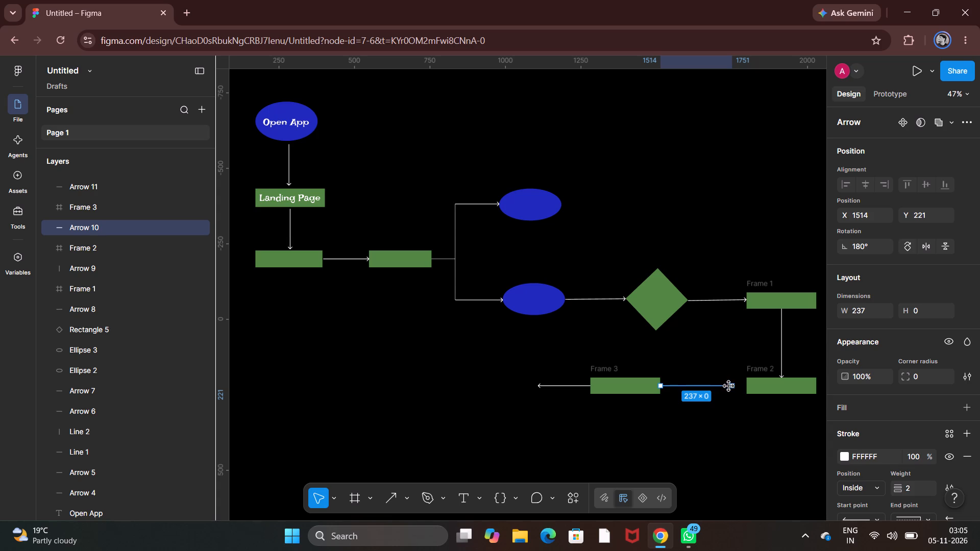
double_click(733, 385)
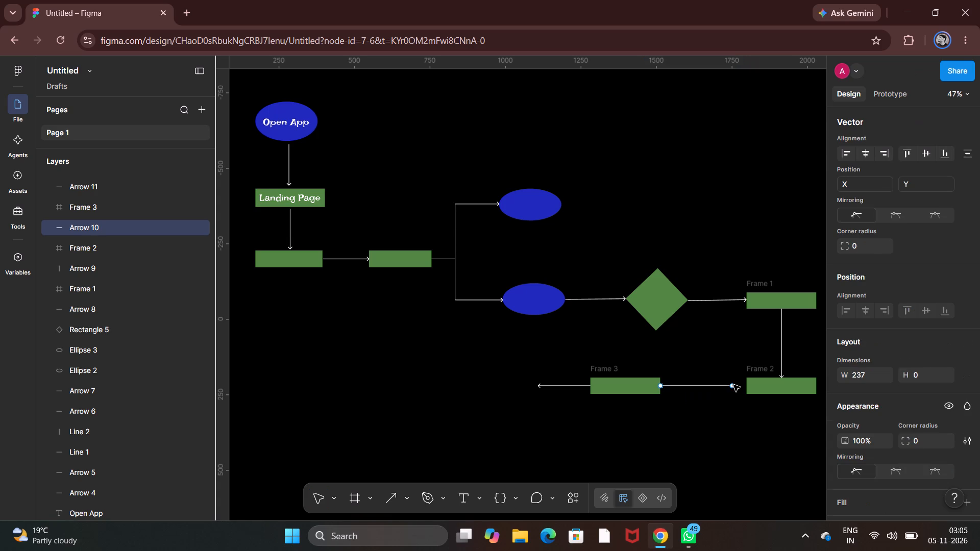
click(732, 385)
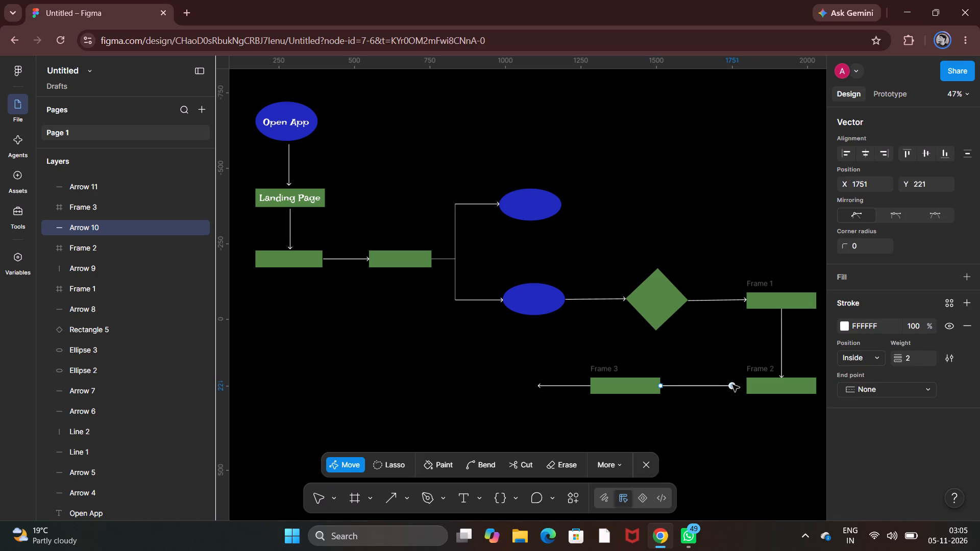
drag(732, 385, 724, 385)
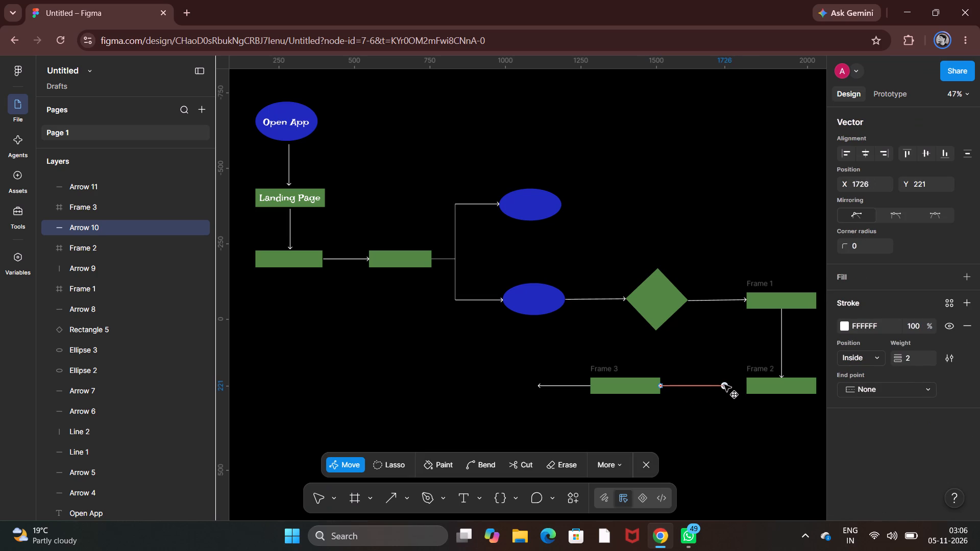
drag(724, 385, 725, 385)
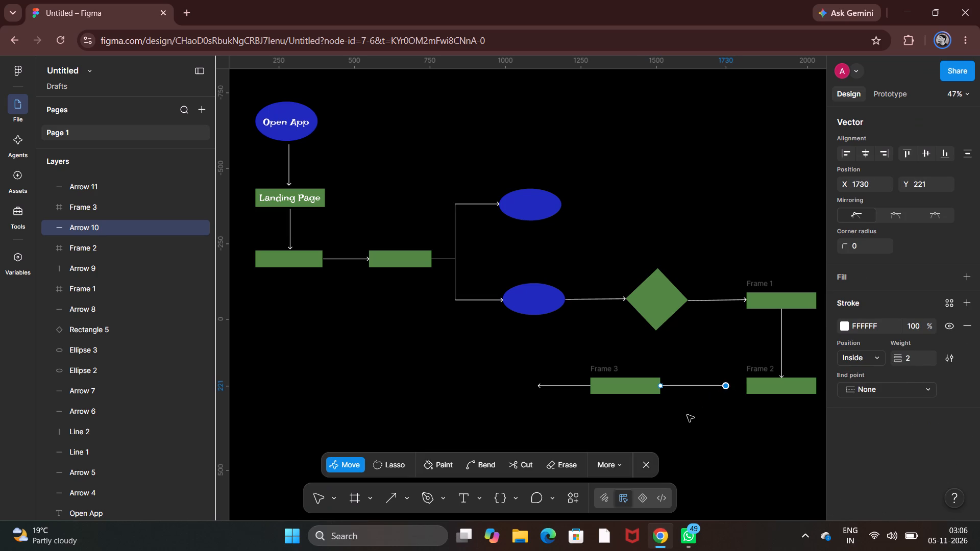
click(687, 415)
click(631, 419)
double_click(631, 419)
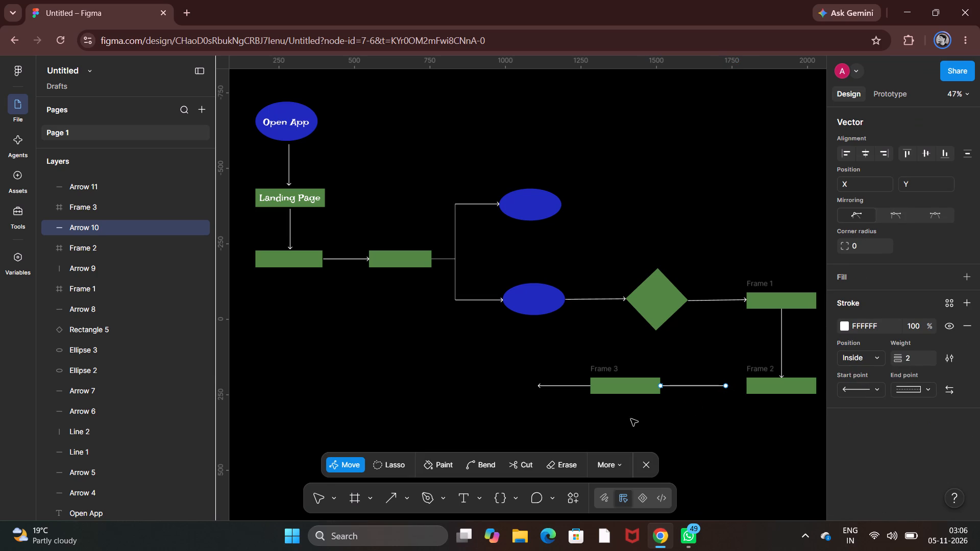
click(621, 432)
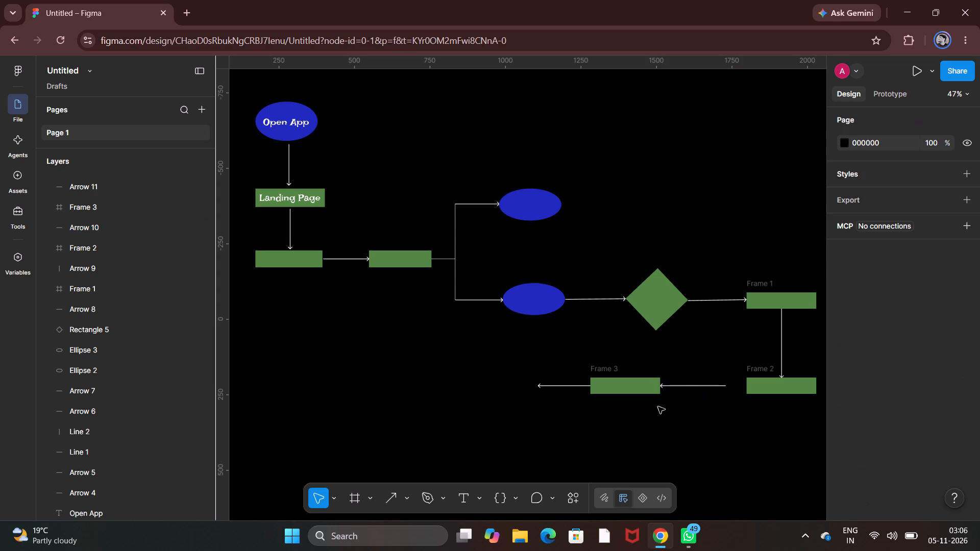
Nudge the shortened arrow rightward to about X 1582 so its tail meets the left edge of Frame 2.
click(695, 384)
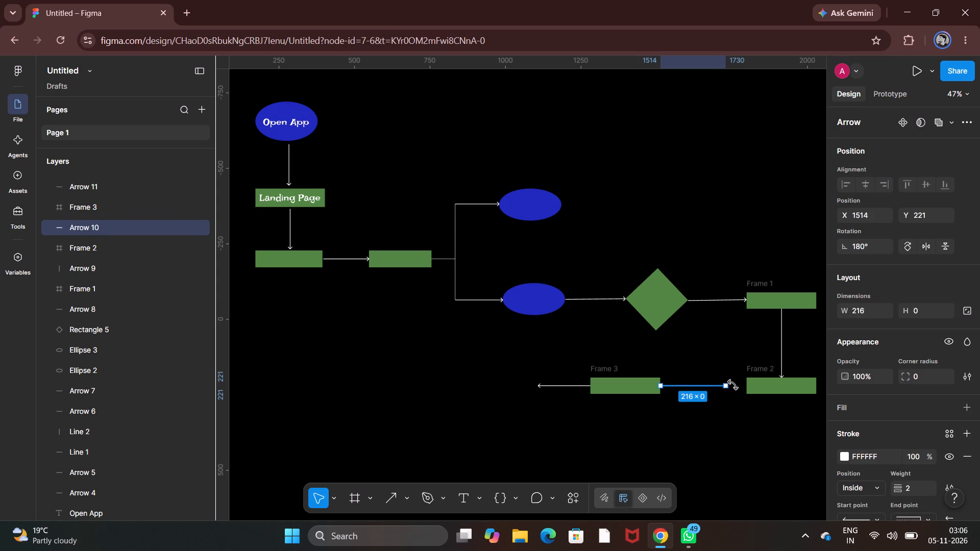
click(697, 387)
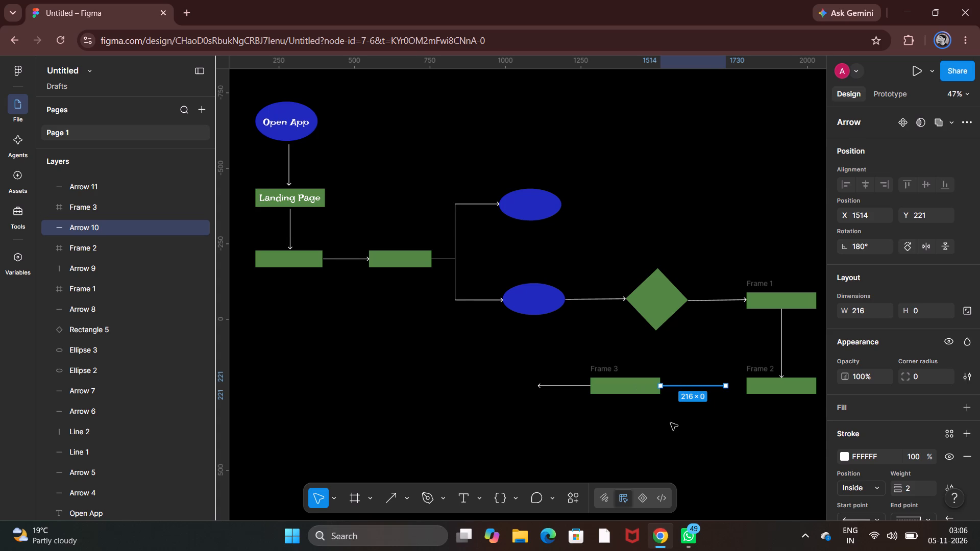
click(671, 423)
click(698, 387)
key(Right)
key(Right)
key(Right)
key(Right)
key(Right)
key(Right)
key(Right)
key(Right)
key(Right)
key(Right)
key(Right)
key(Right)
key(Right)
key(Right)
key(Right)
key(Right)
key(Right)
key(Right)
key(Right)
key(Right)
key(Right)
key(Right)
key(Right)
key(Right)
key(Right)
key(Right)
key(Right)
key(Right)
key(Right)
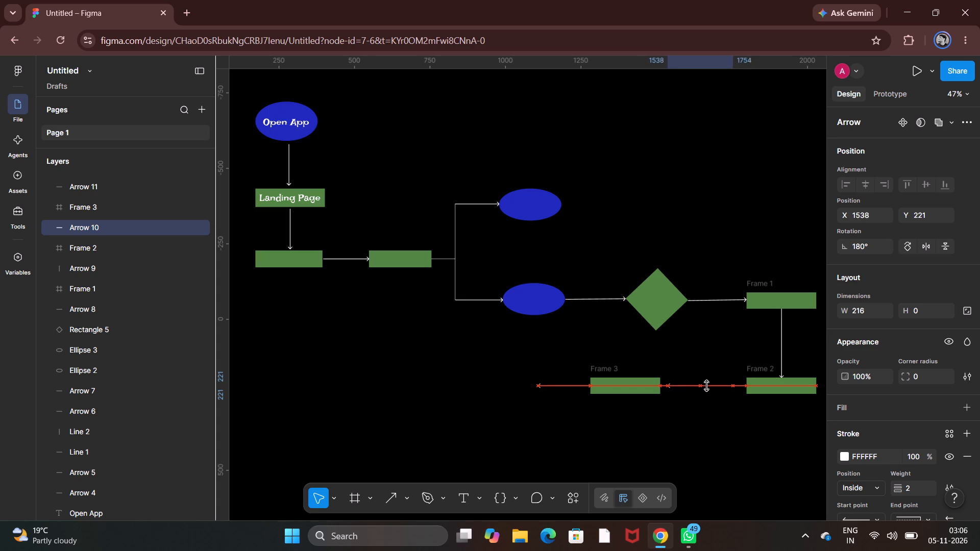
key(Right)
key(Right)
key(Right)
key(Right)
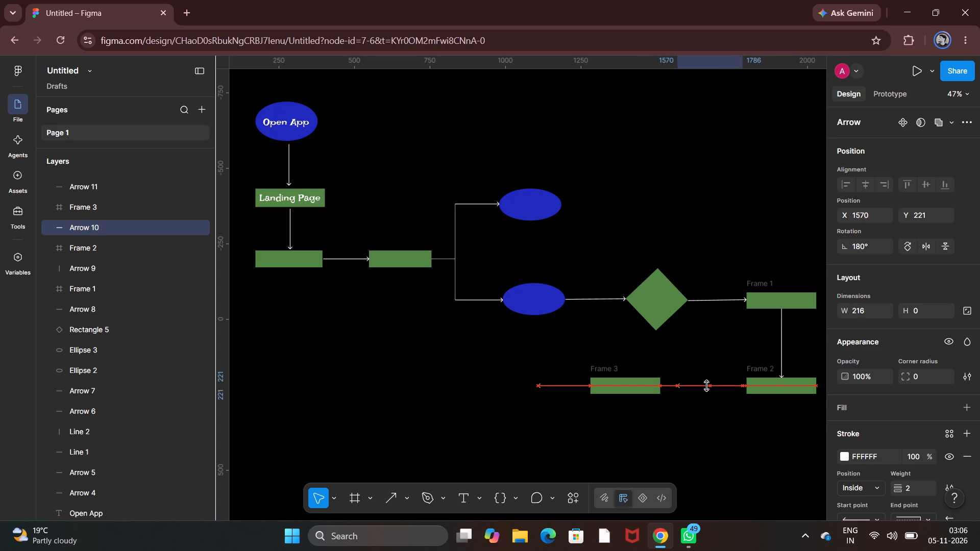
key(Right)
key(Right)
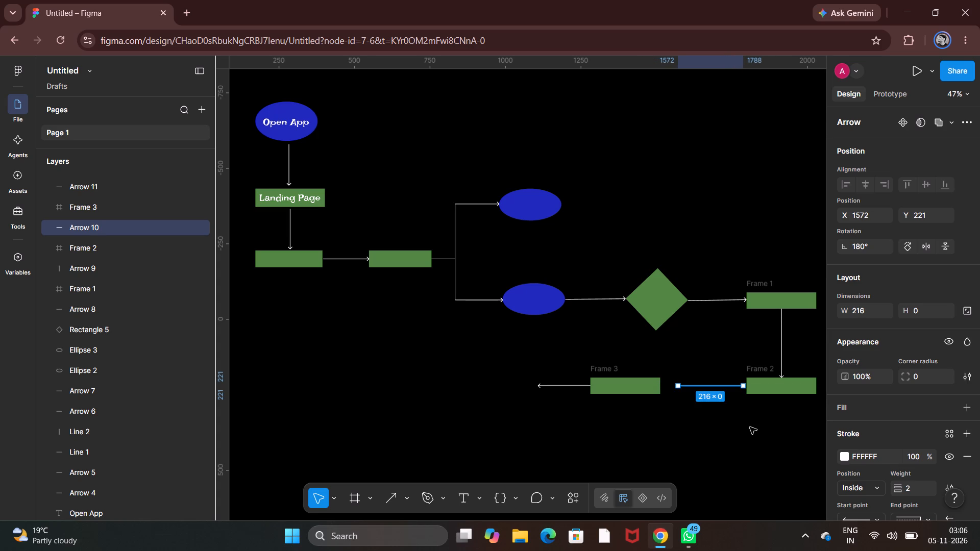
key(Right)
key(Right)
key(Right)
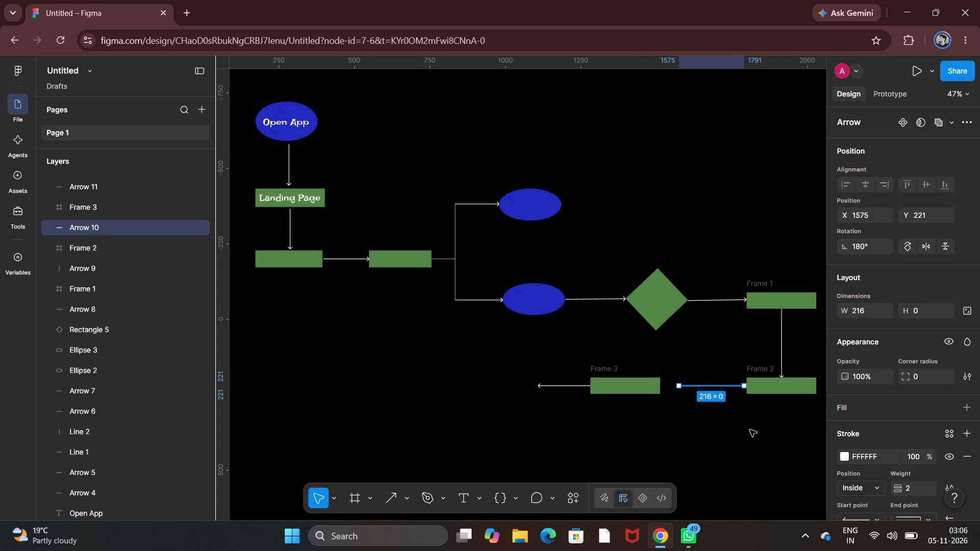
key(Right)
key(Right)
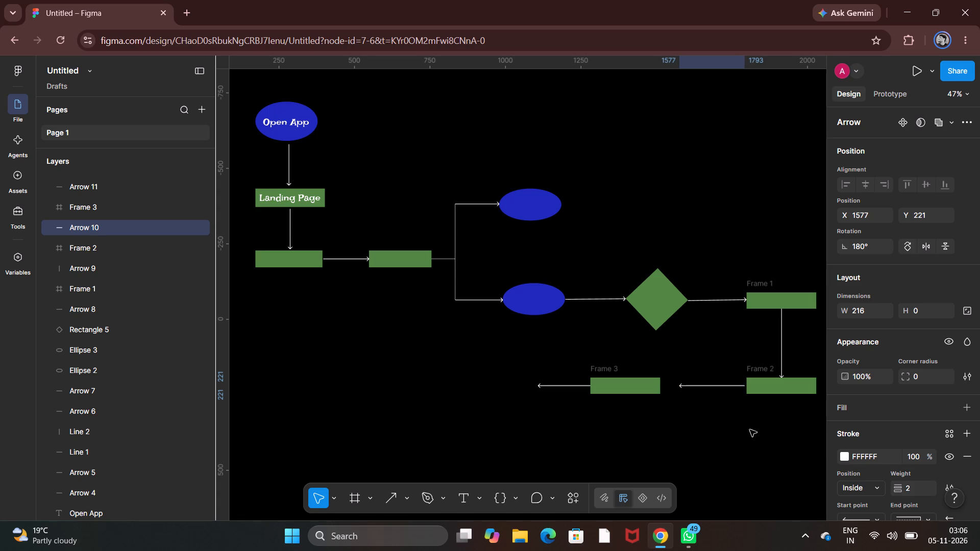
key(Right)
key(Right)
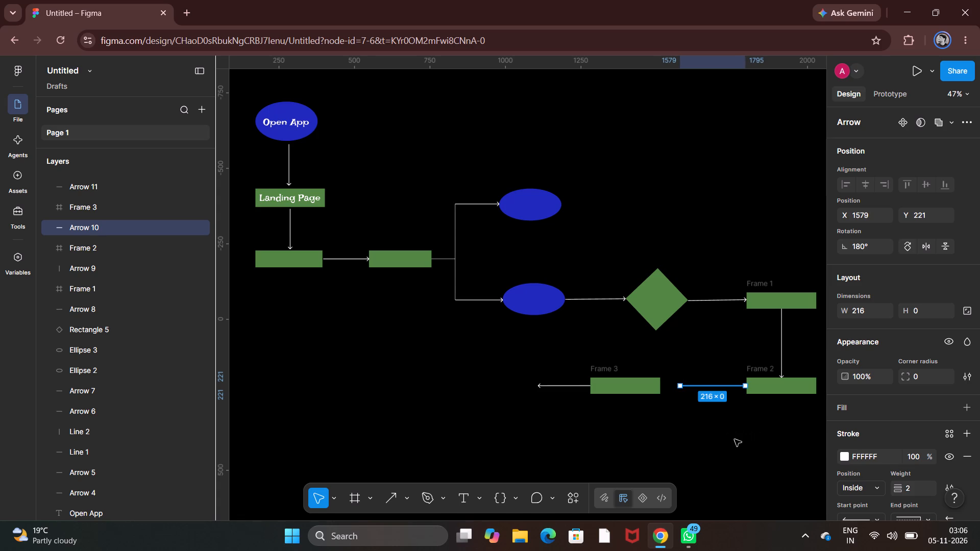
click(722, 442)
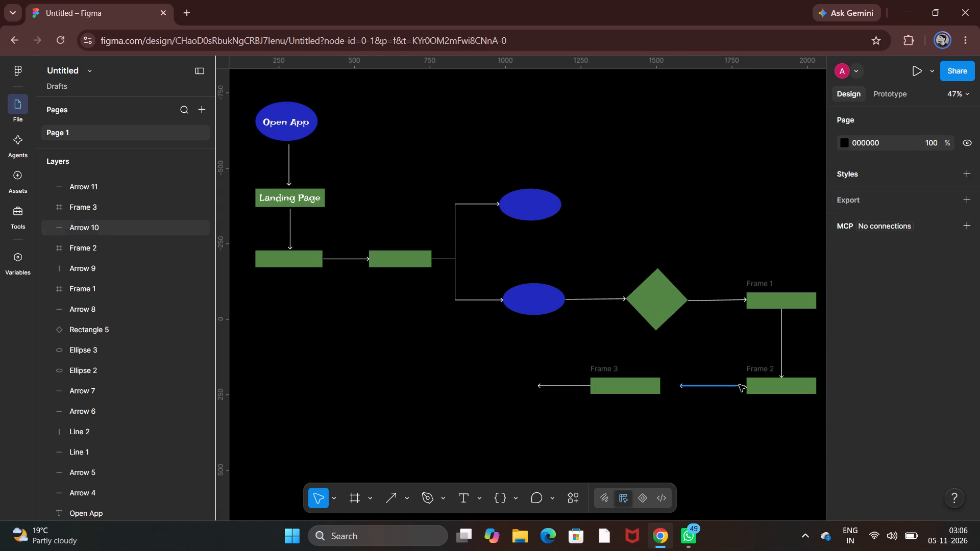
click(739, 385)
key(Right)
key(Right)
key(Right)
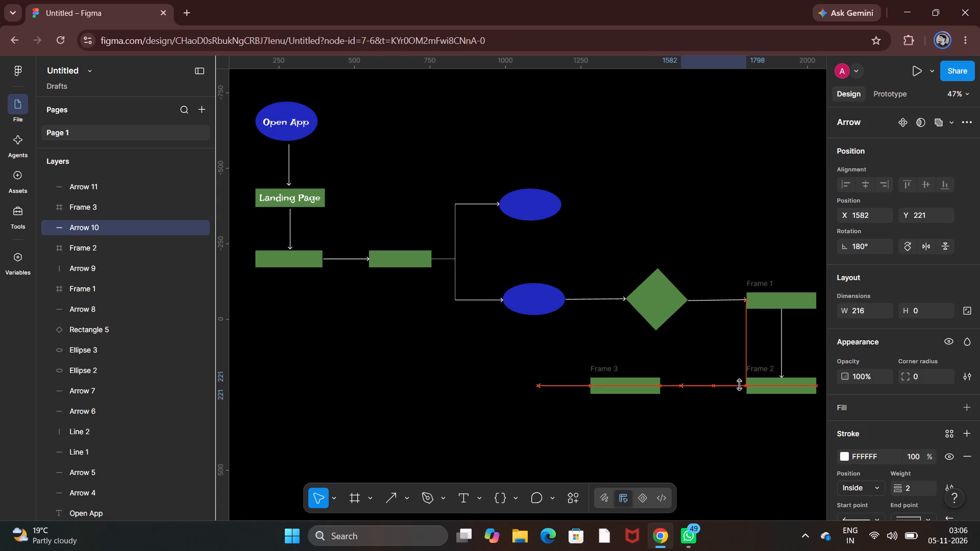
key(Right)
key(Right)
click(687, 443)
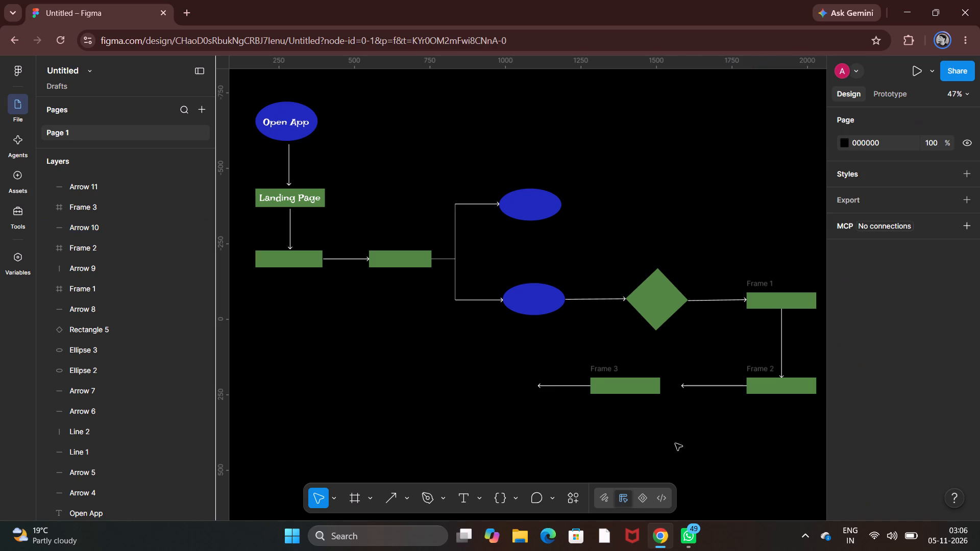
Move Frame 3 rightward to about X 1353, keeping Y 194, so its right edge meets the shortened arrow's tip.
drag(640, 384, 651, 384)
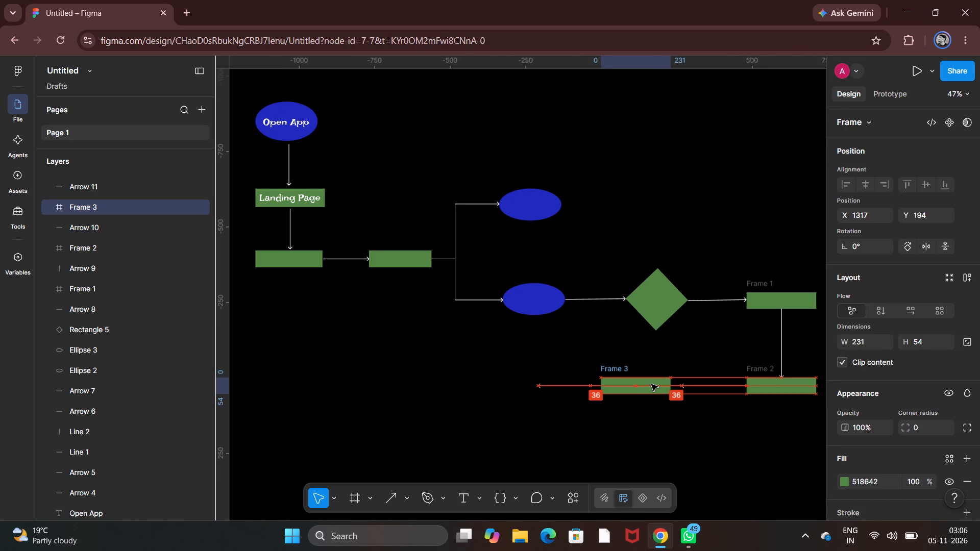
drag(651, 384, 660, 383)
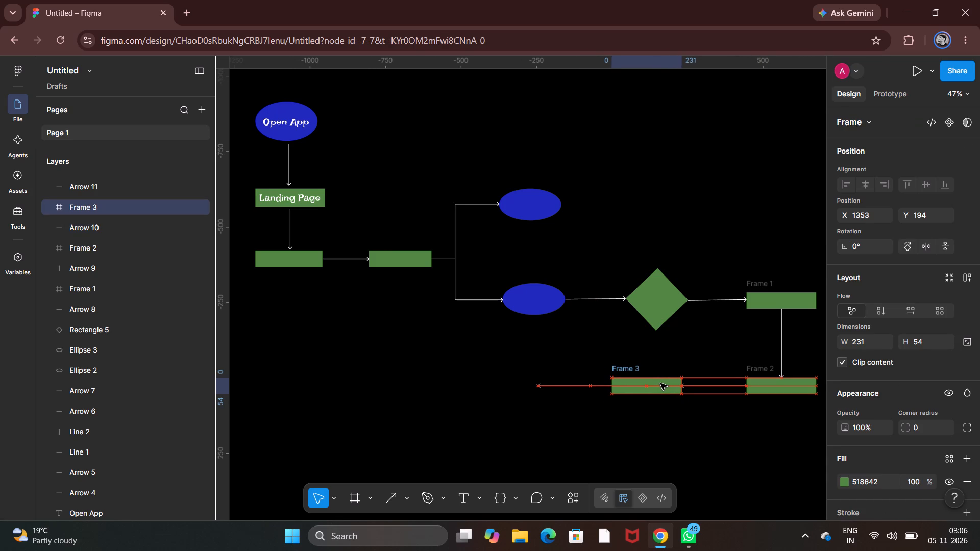
drag(660, 383, 658, 383)
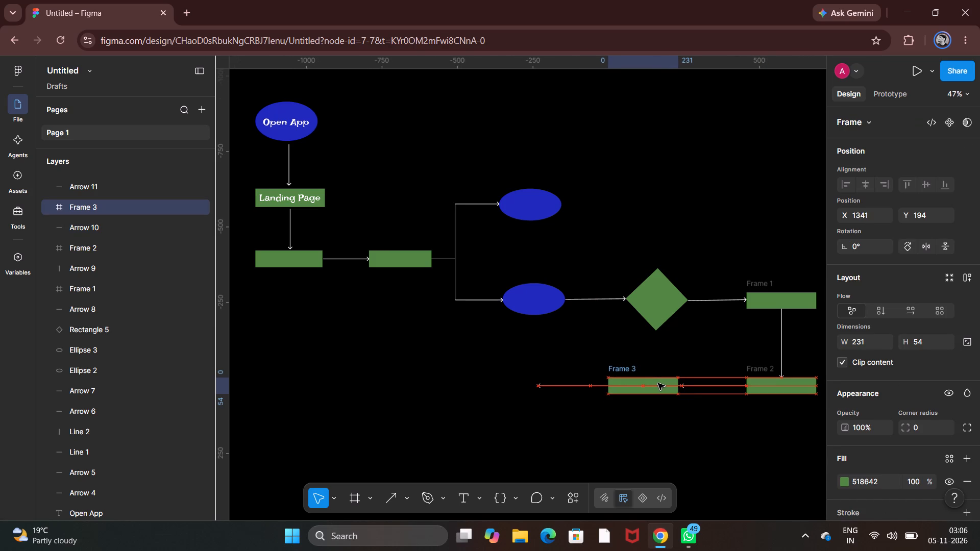
drag(658, 383, 661, 383)
click(583, 418)
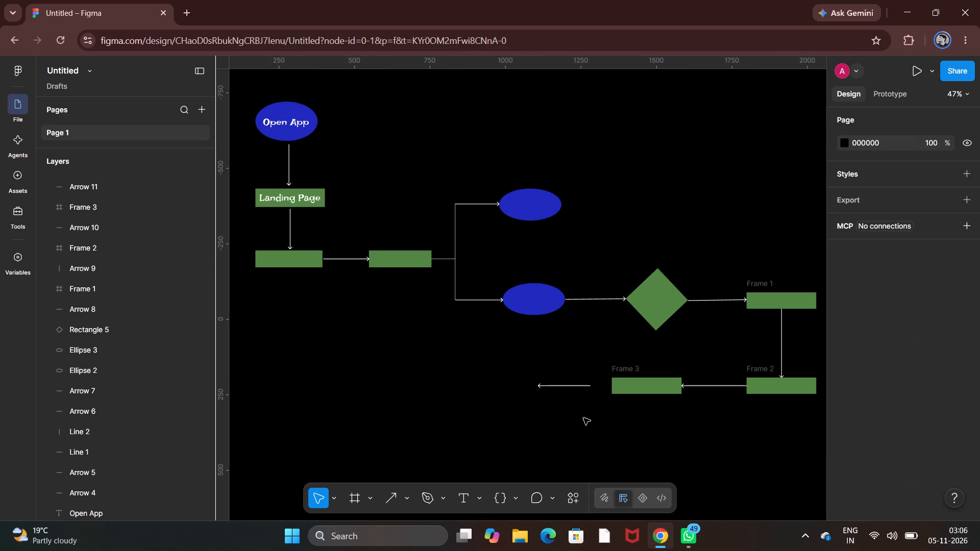
Move the loose leftward arrow to about X 1180, Y 221 so its tail meets the left edge of Frame 3.
drag(563, 385, 568, 385)
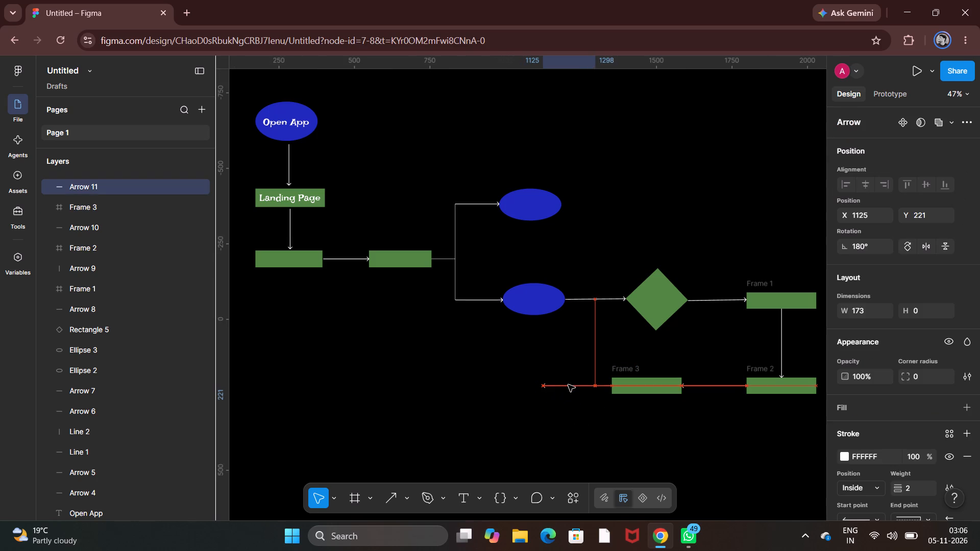
drag(568, 385, 583, 384)
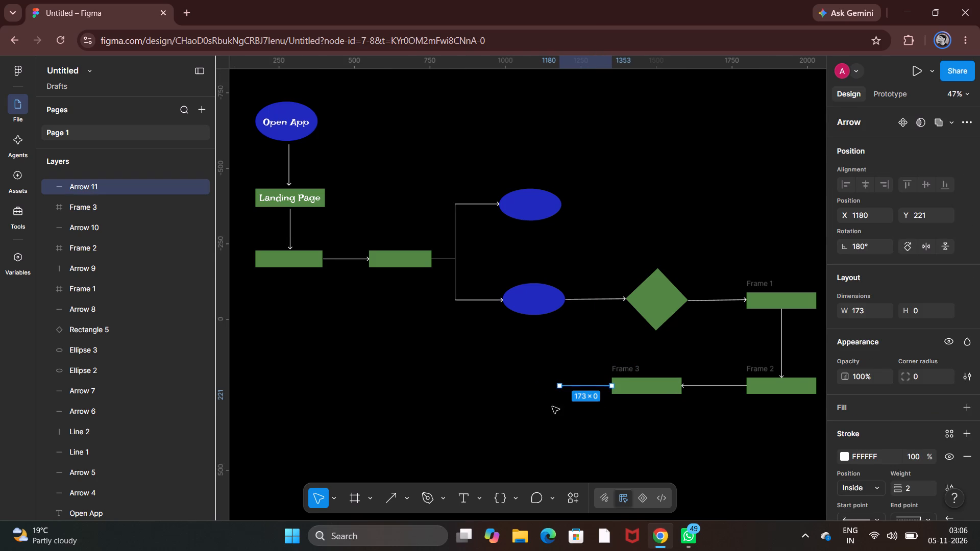
click(538, 414)
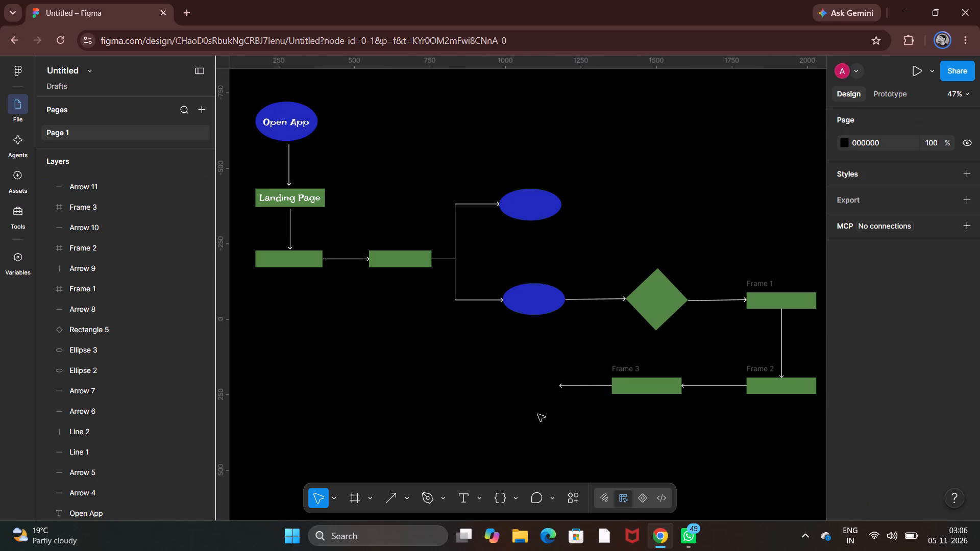
Draw an ellipse about 162 by 72 at the tip of the arrow leaving Frame 3, placed at about X 1014, Y 194.
click(411, 505)
click(439, 423)
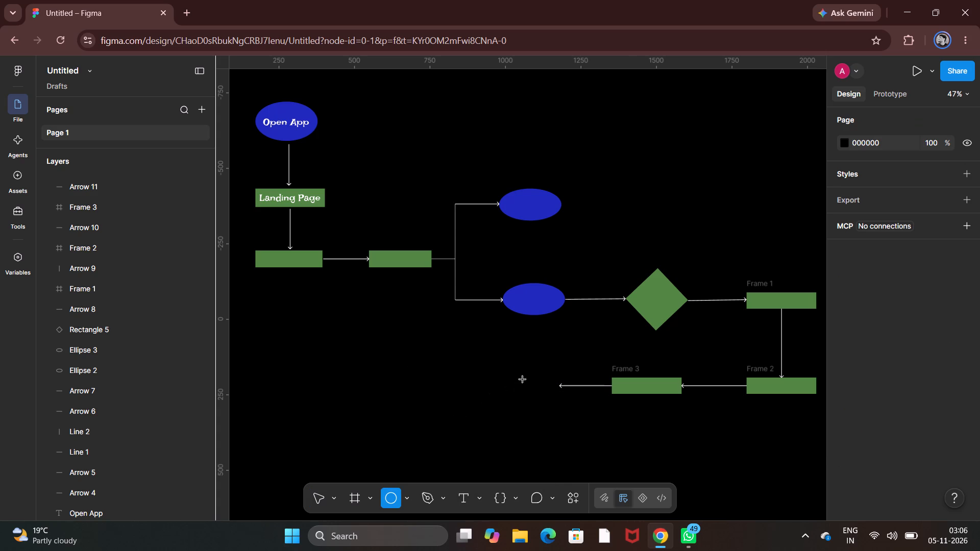
drag(512, 381, 523, 388)
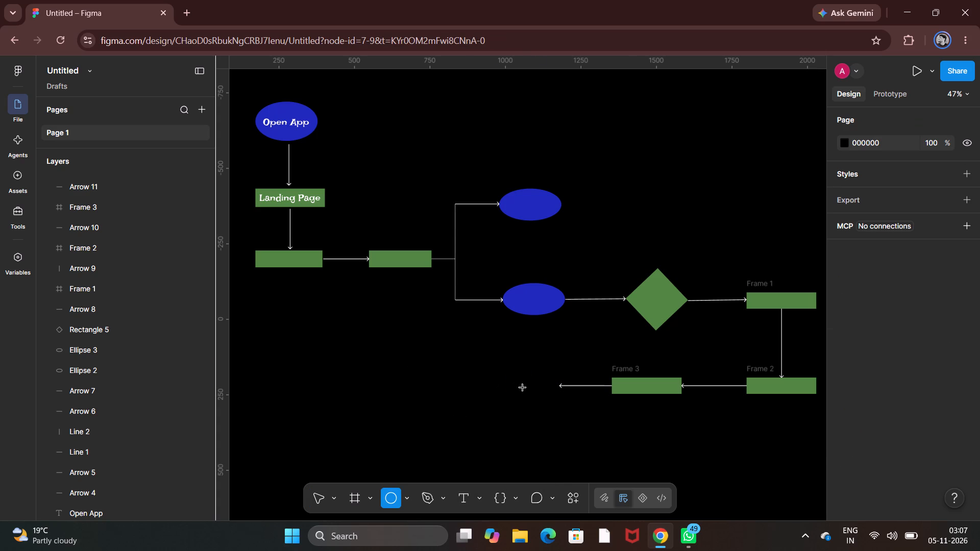
drag(523, 388, 561, 399)
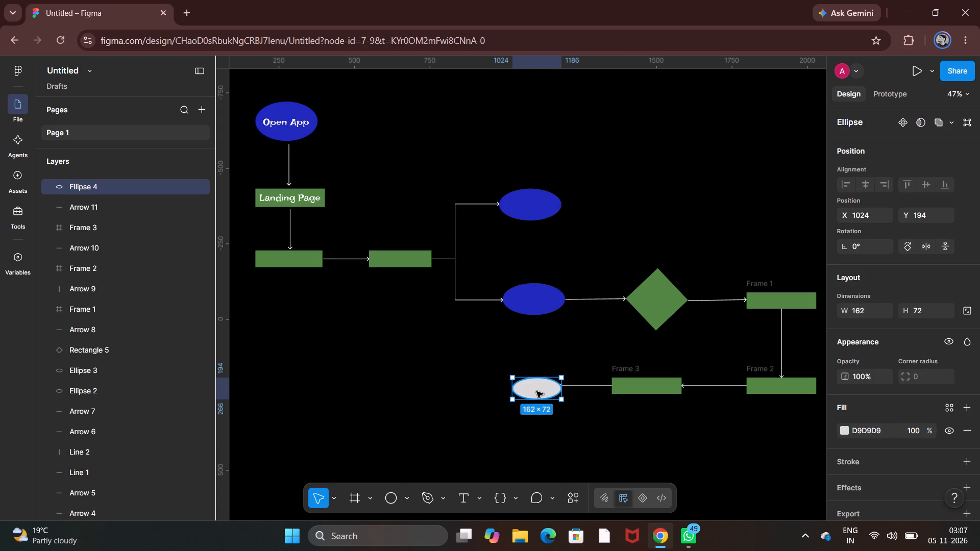
click(536, 391)
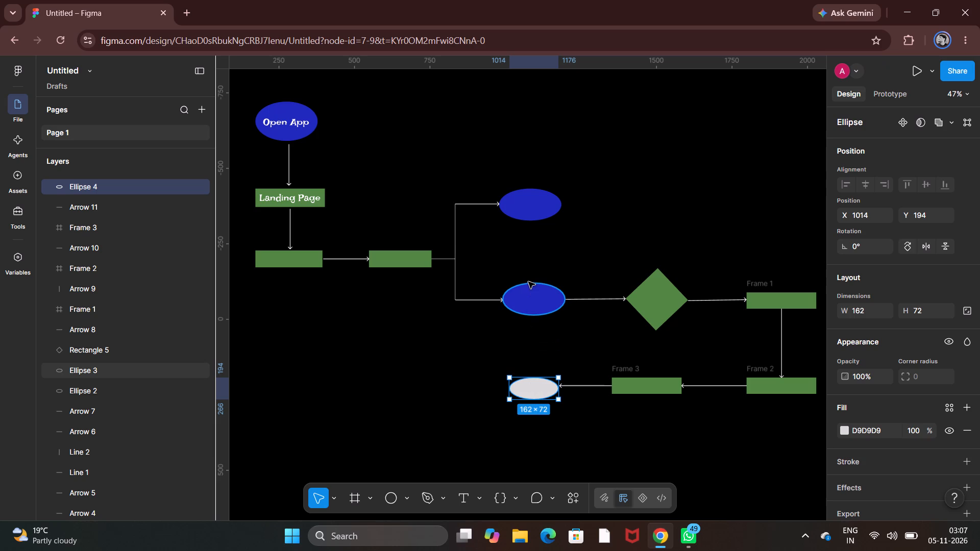
Resize the new grey ellipse to 206 wide and 106 high, matching the lower blue ellipse.
click(531, 292)
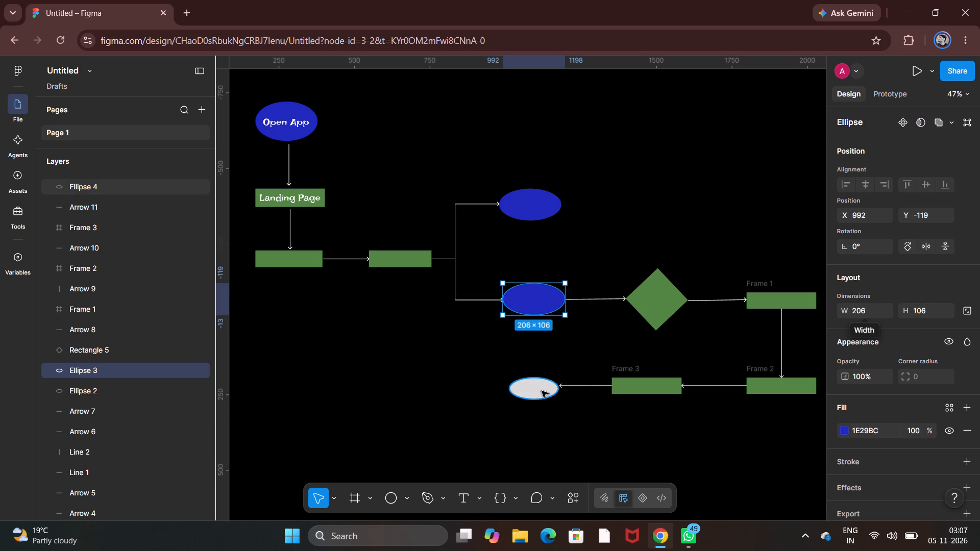
click(535, 393)
click(872, 307)
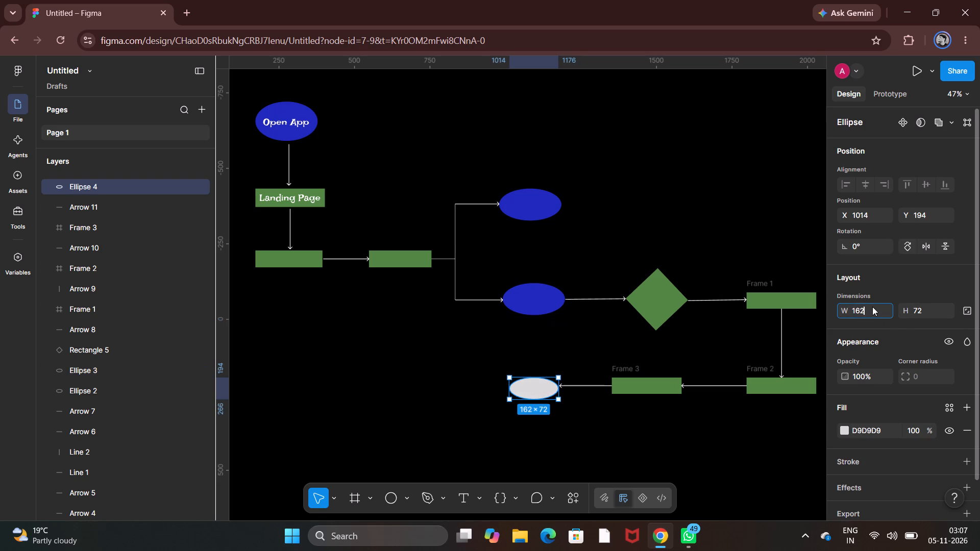
key(BackSpace)
text(206)
click(937, 307)
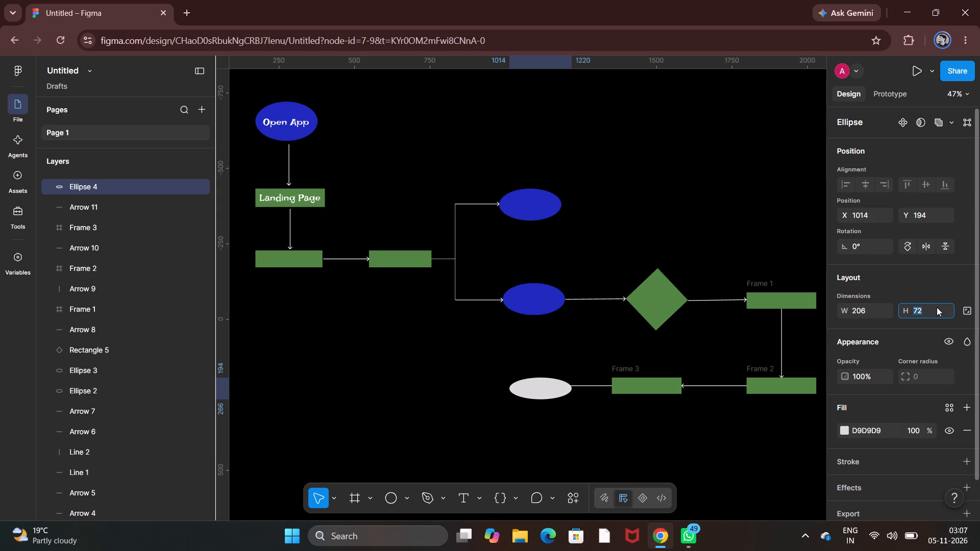
key(BackSpace)
text(106)
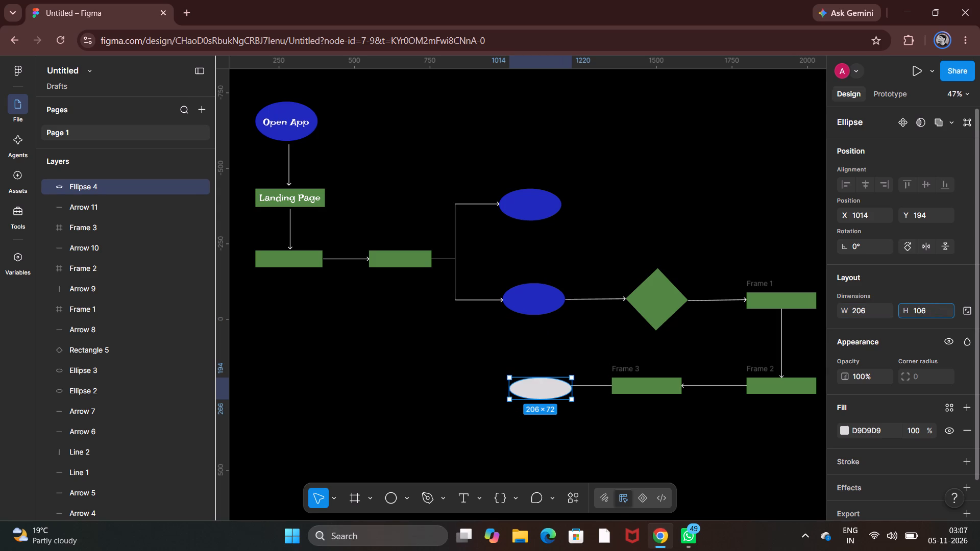
click(537, 303)
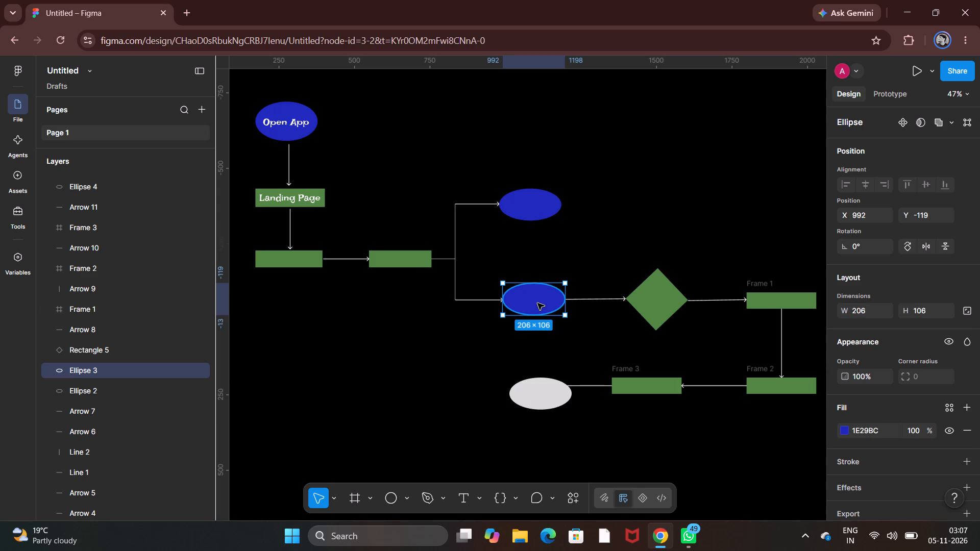
Give the grey ellipse the same fill as the blue ellipse above it, colour 1E29BC.
click(542, 389)
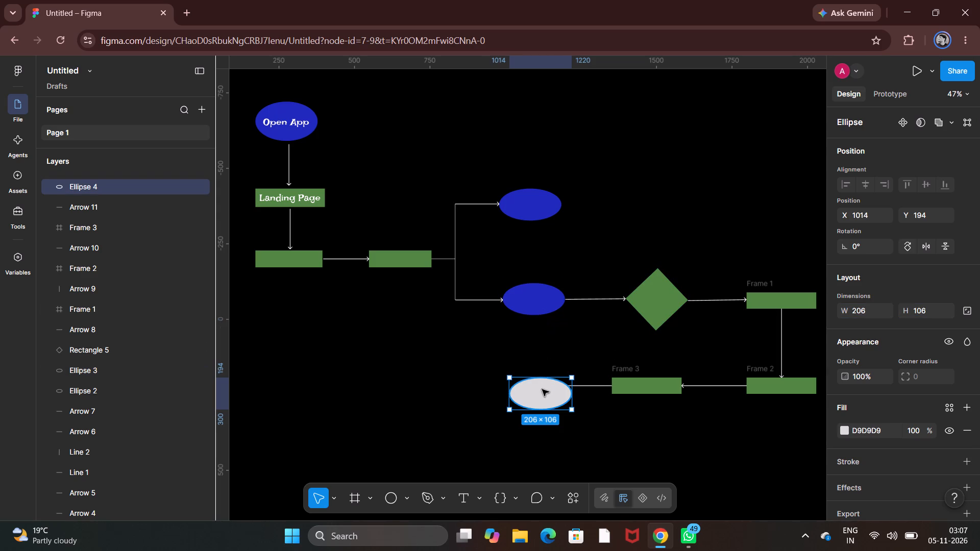
click(536, 305)
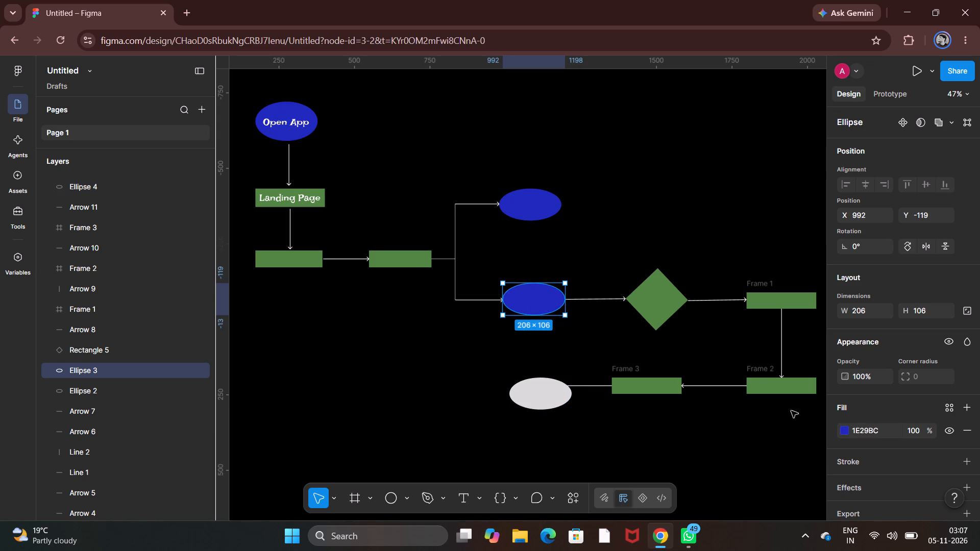
double_click(856, 428)
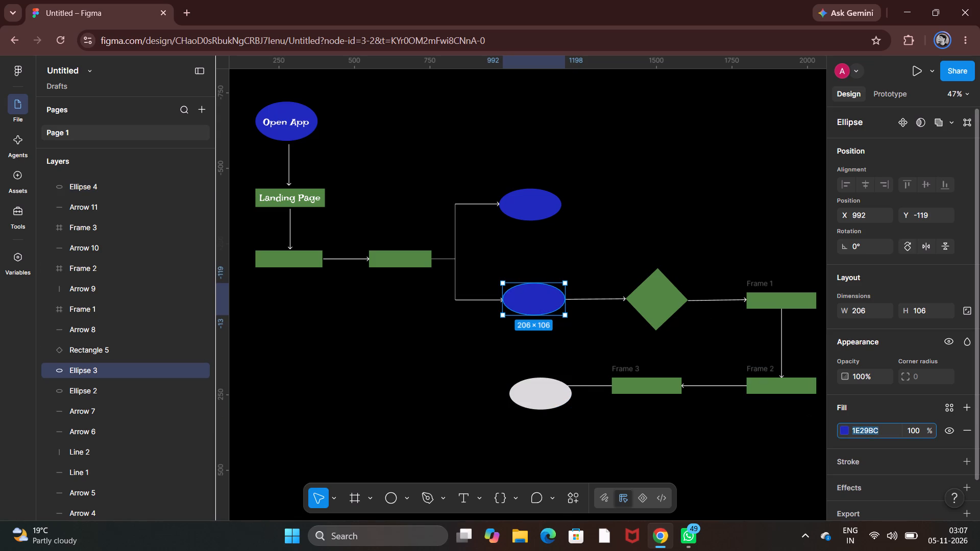
key(ctrl+c)
click(550, 397)
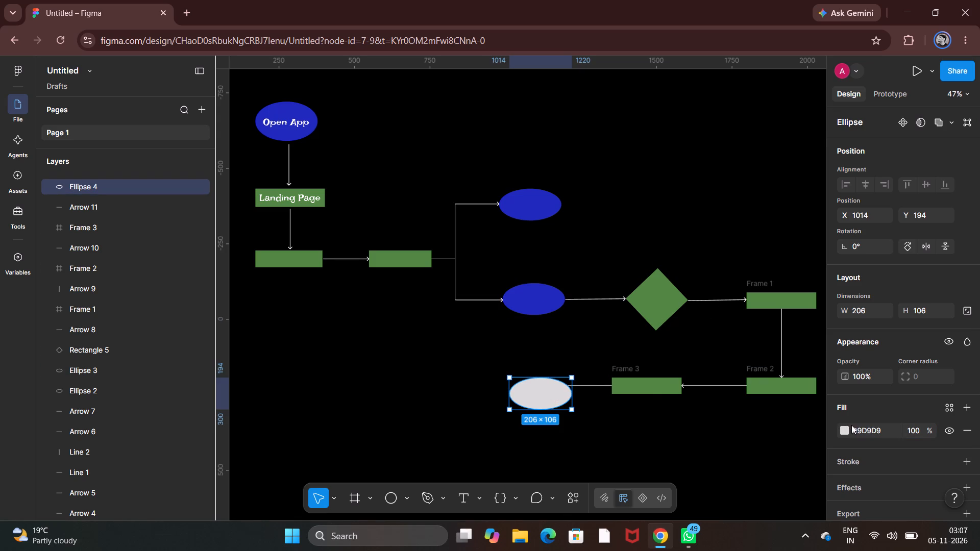
double_click(856, 424)
double_click(859, 428)
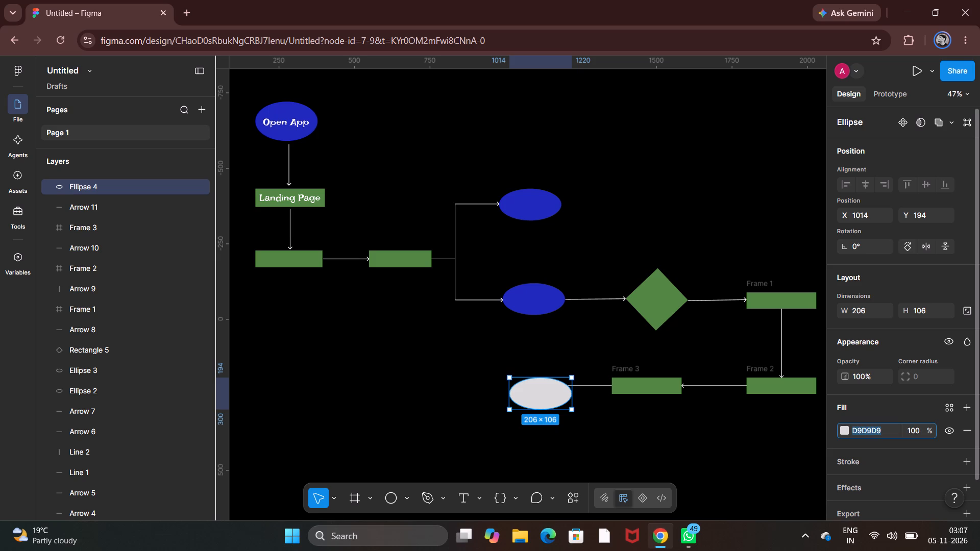
key(BackSpace)
key(ctrl+v)
key(Return)
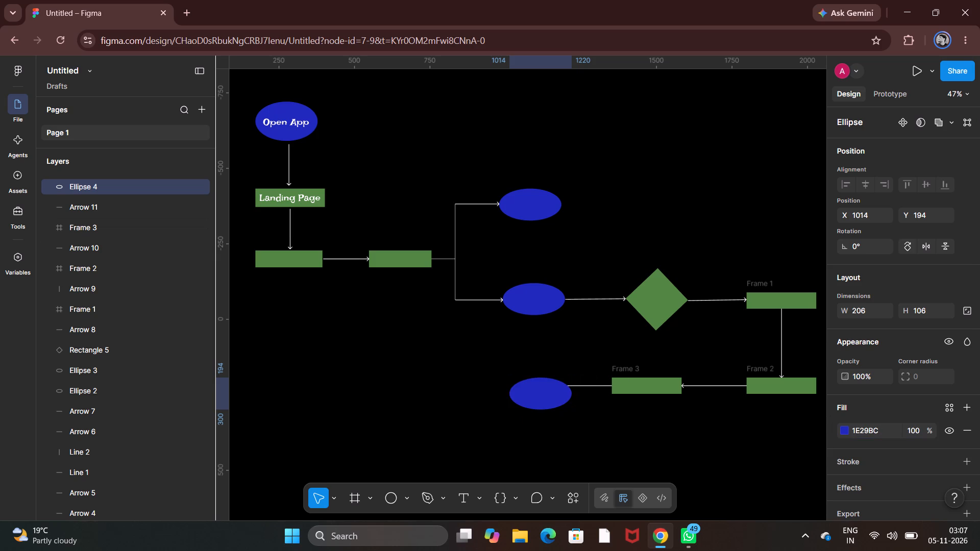
Move the recoloured ellipse to about X 974, Y 168 so its edge meets the tip of the arrow from Frame 3.
drag(537, 399, 525, 392)
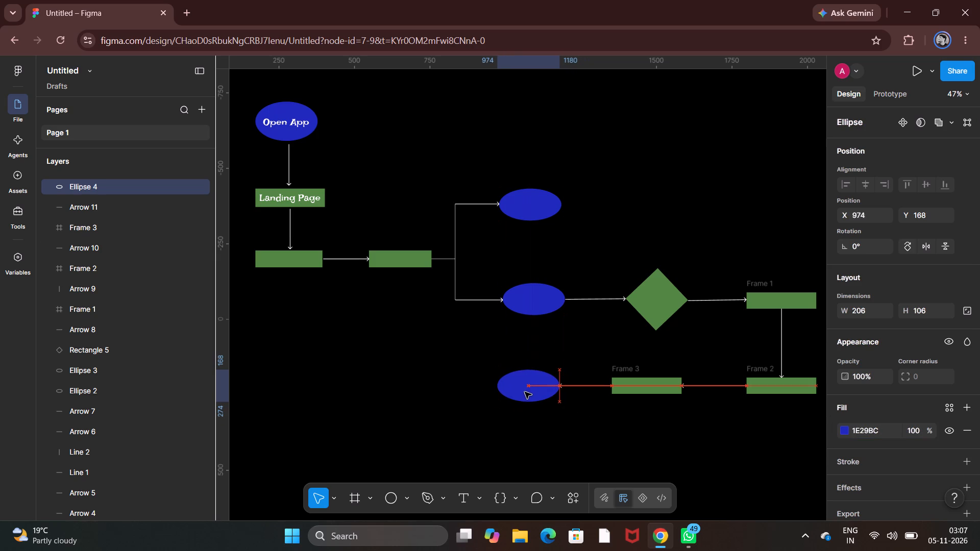
drag(525, 392, 524, 391)
drag(524, 391, 524, 390)
click(410, 400)
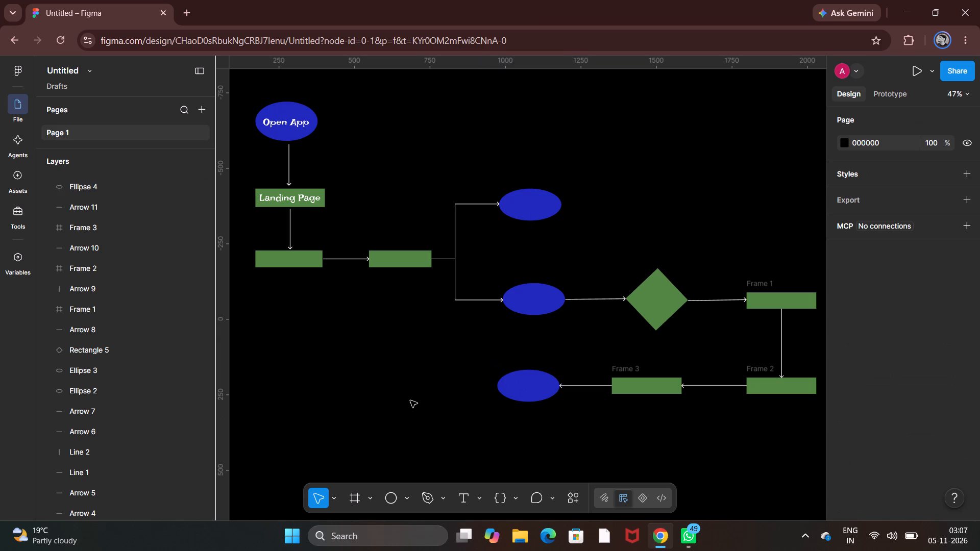
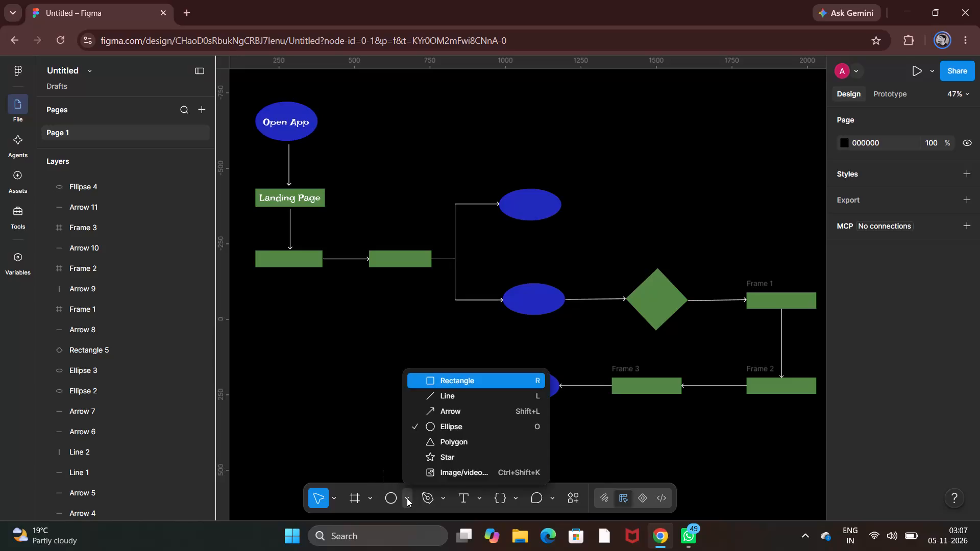
Draw a horizontal arrow pointing left from the left edge of the lowest blue ellipse, starting at about X 974, Y 221.
click(463, 410)
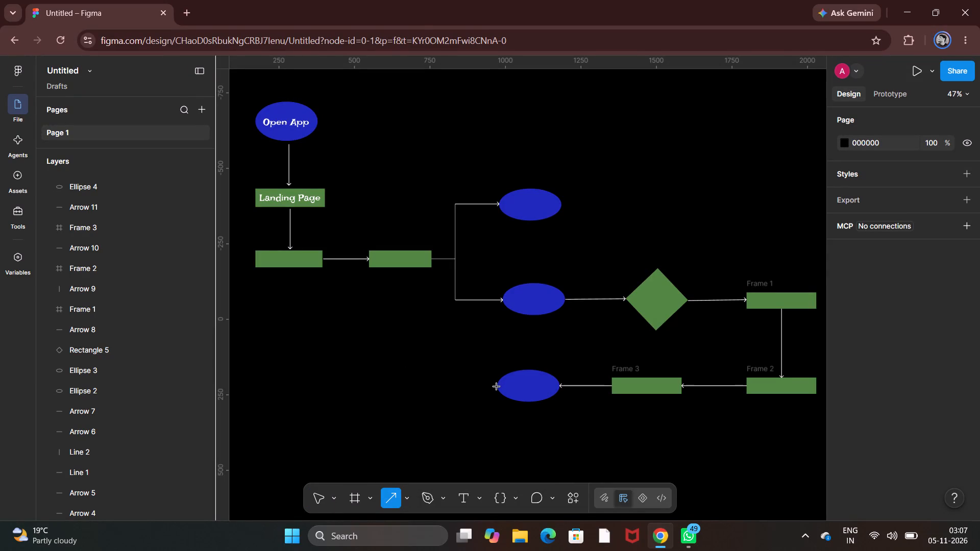
drag(497, 387, 448, 388)
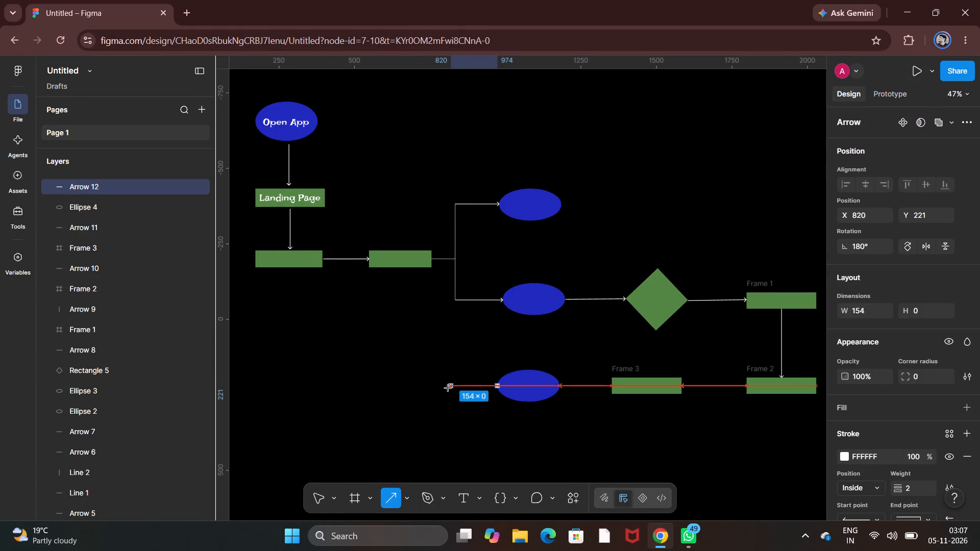
drag(448, 388, 440, 388)
click(407, 407)
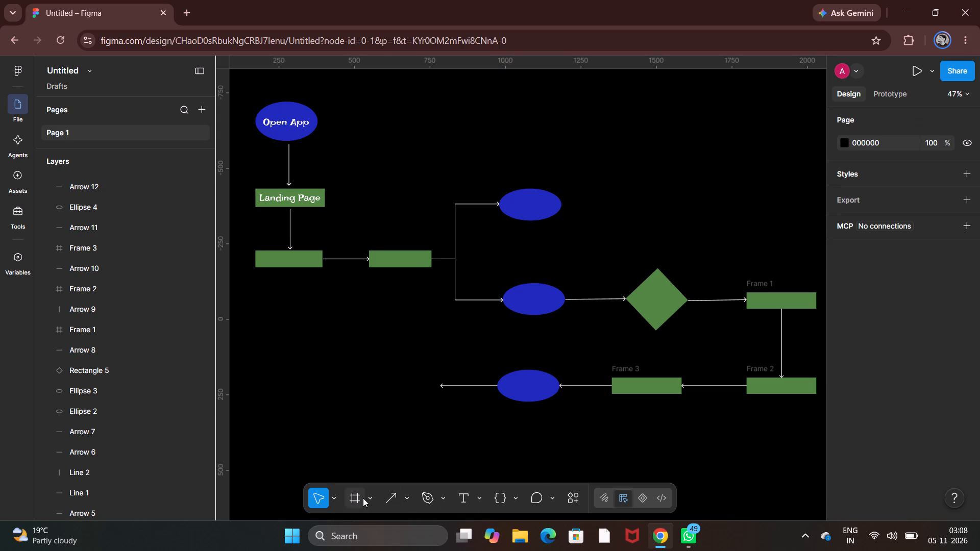
Draw an ellipse about 158 by 66 at the tip of the arrow leaving the bottom-row blue ellipse, at about X 653, Y 194.
click(405, 503)
click(442, 430)
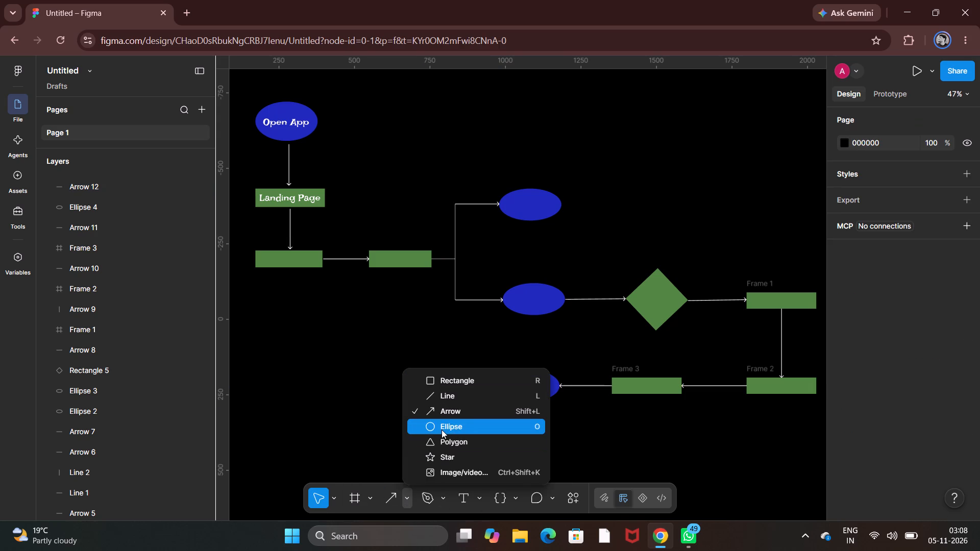
drag(399, 380, 419, 396)
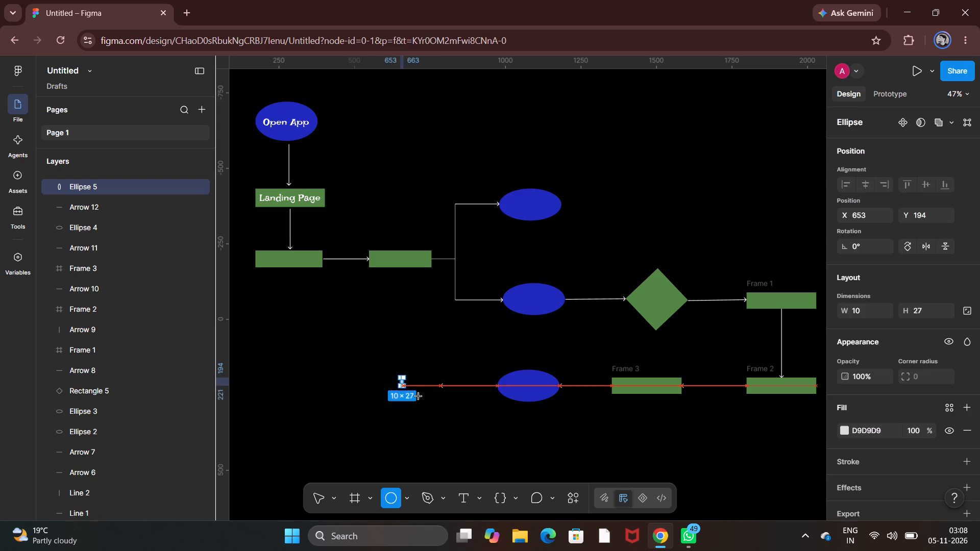
drag(419, 396, 448, 397)
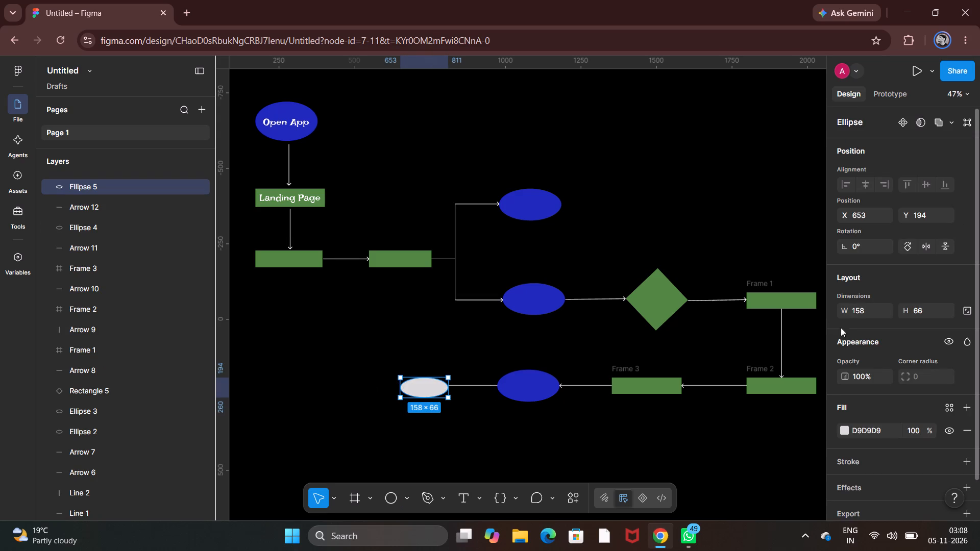
Resize the new grey ellipse in the bottom row to 206 wide and 106 high.
click(869, 302)
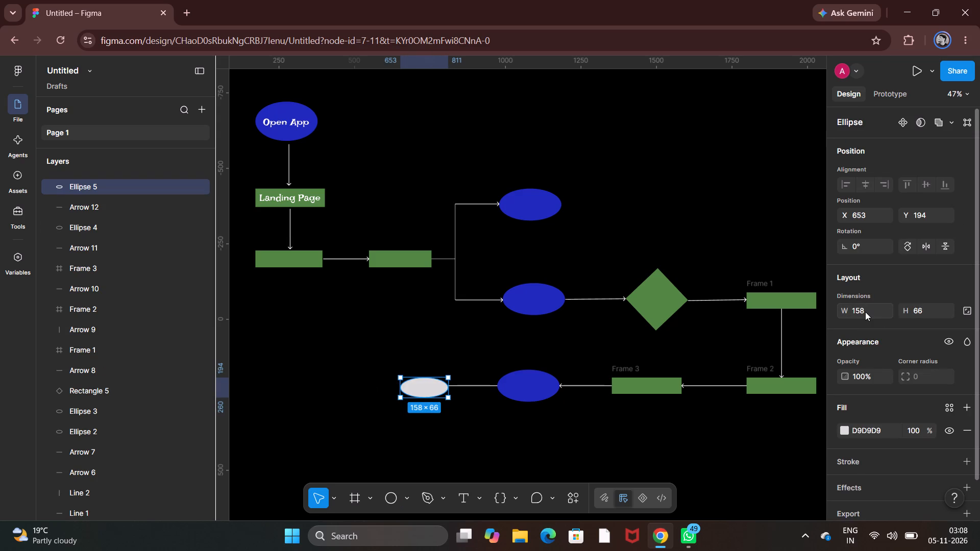
click(865, 311)
key(BackSpace)
key(BackSpace)
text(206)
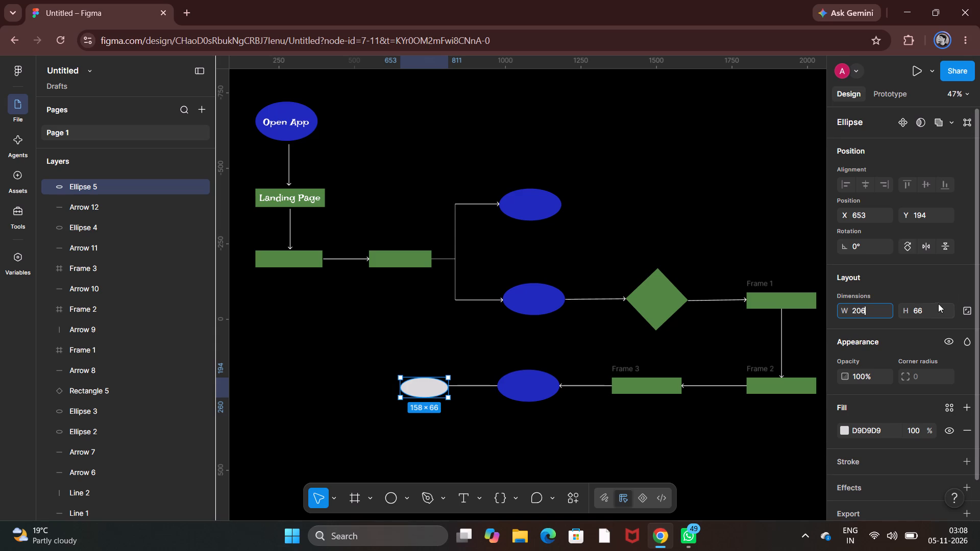
click(935, 308)
key(BackSpace)
key(BackSpace)
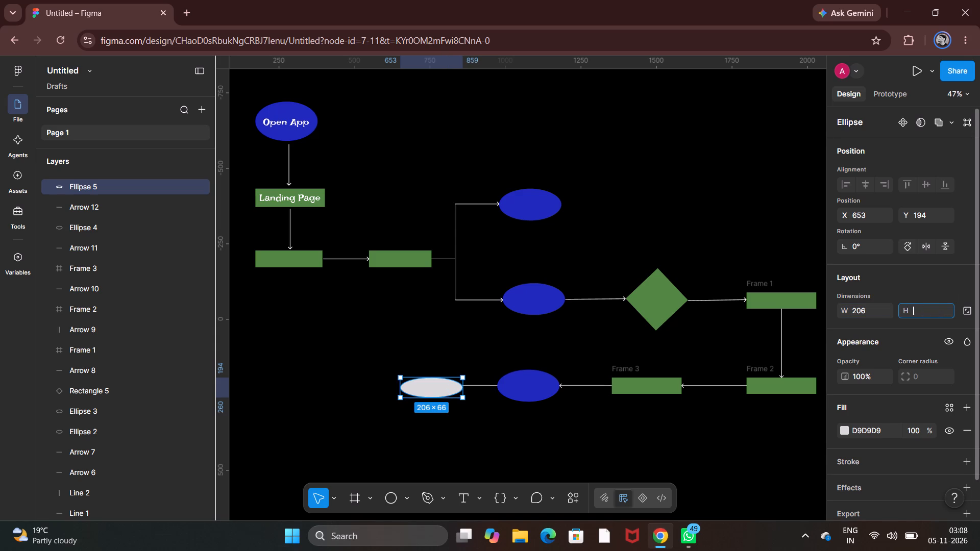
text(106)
Set the resized grey ellipse's fill colour to 1E29BC, matching the other blue ellipses.
drag(853, 429, 891, 428)
key(BackSpace)
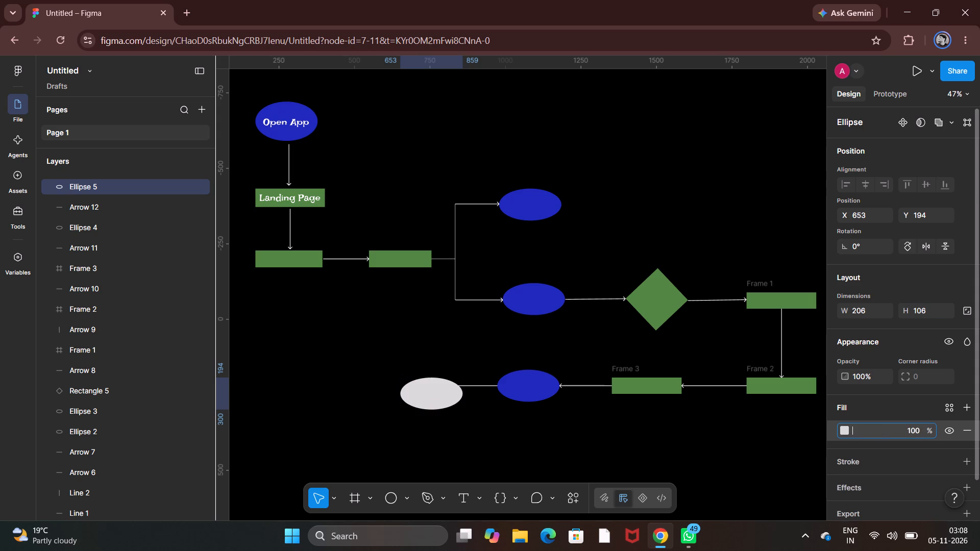
key(ctrl+v)
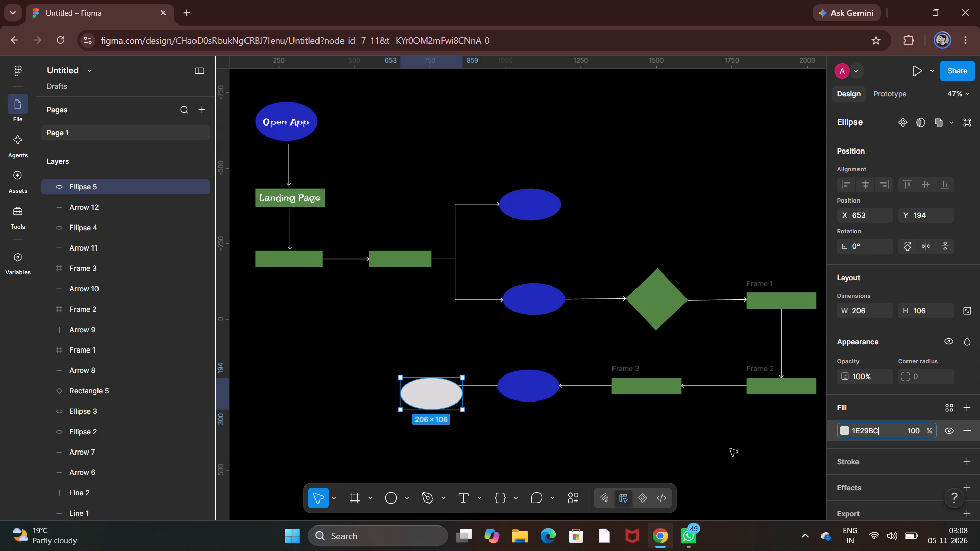
key(Return)
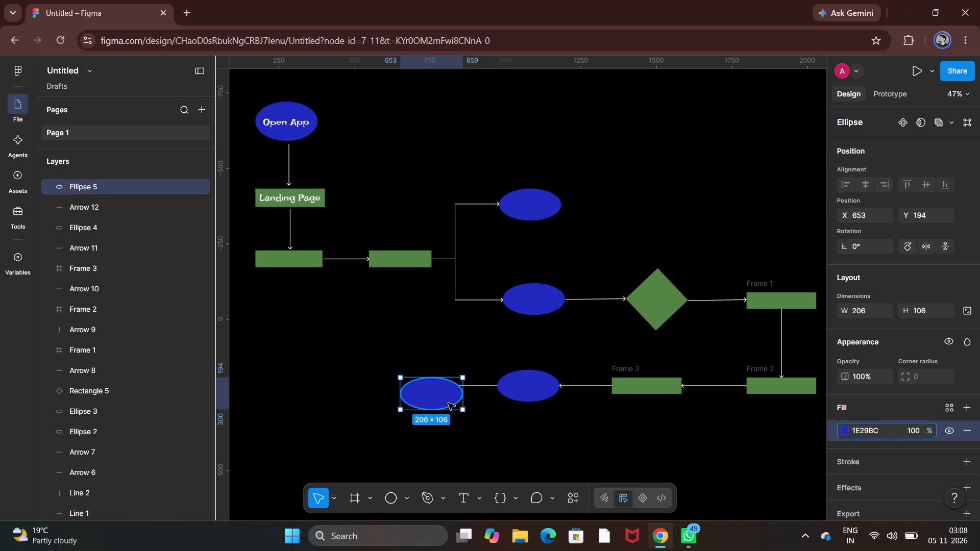
Move the newly coloured ellipse to about X 580, Y 168 so its right edge meets the incoming arrow's tip, and deselect it.
drag(435, 395, 413, 388)
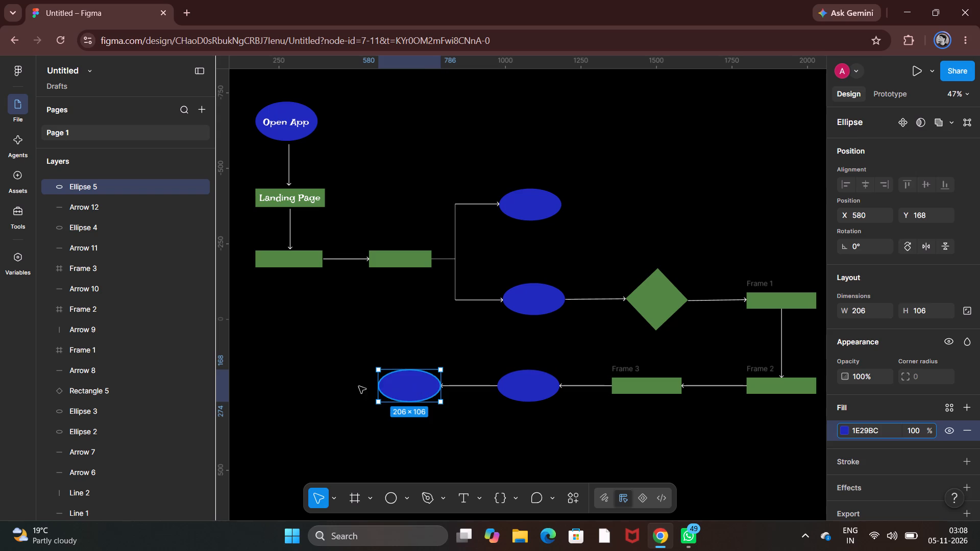
click(323, 387)
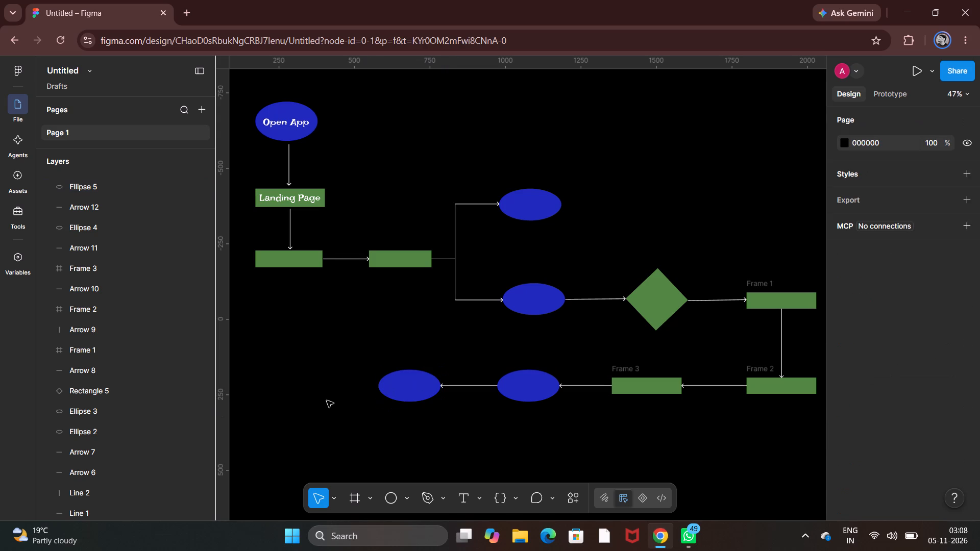
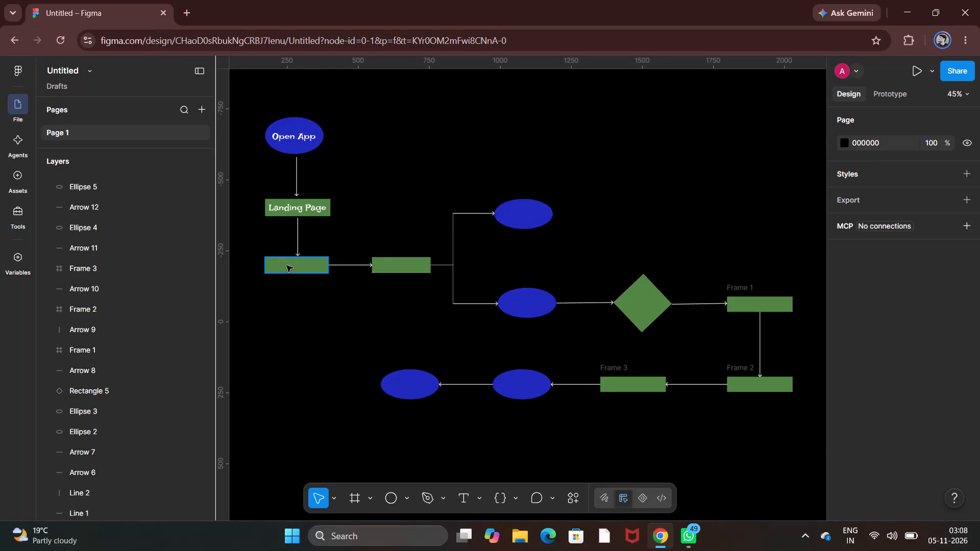
Add a text label reading "Password" on the empty green rectangle below Landing Page.
click(286, 265)
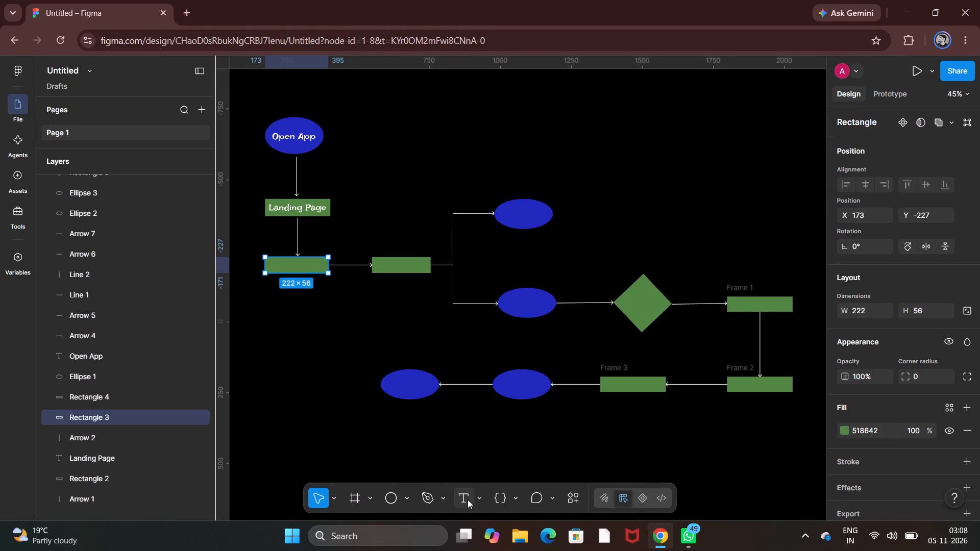
click(468, 499)
click(293, 267)
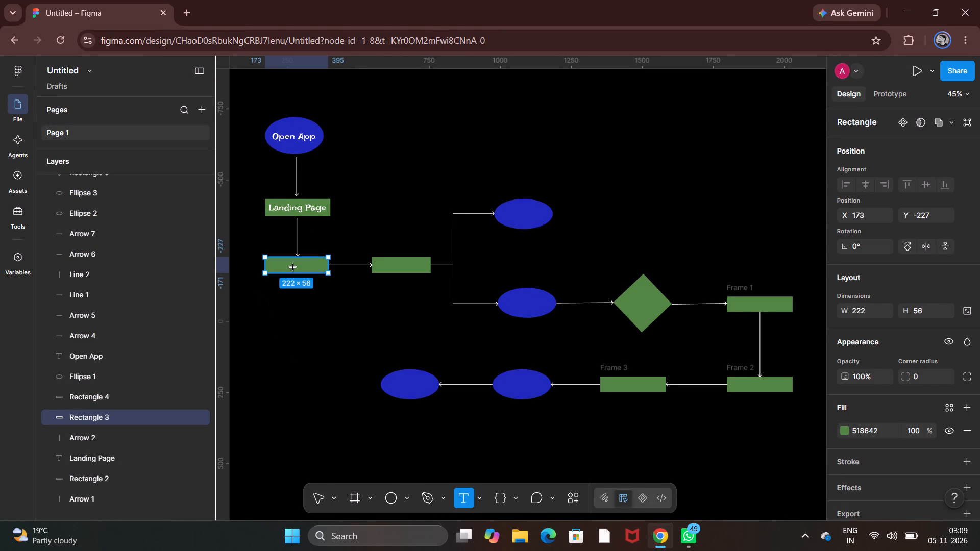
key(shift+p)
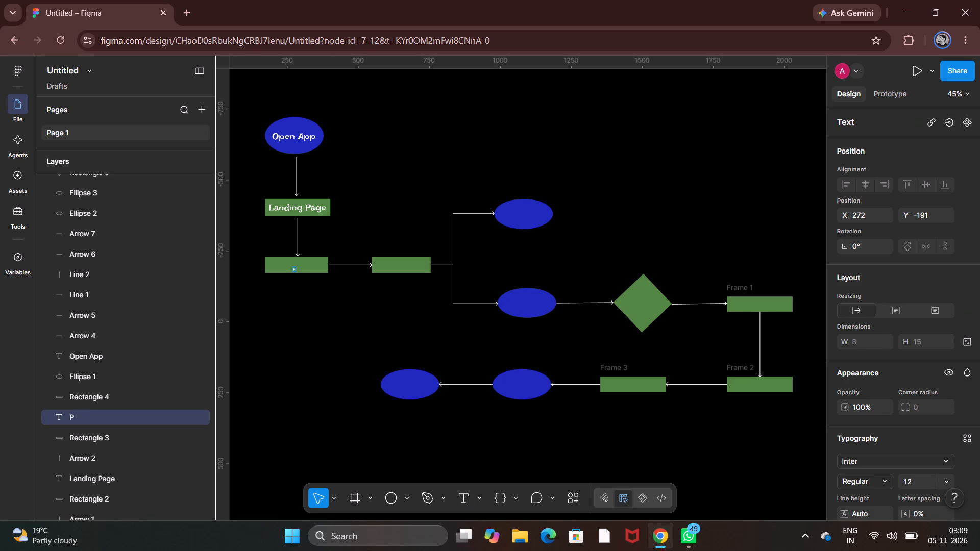
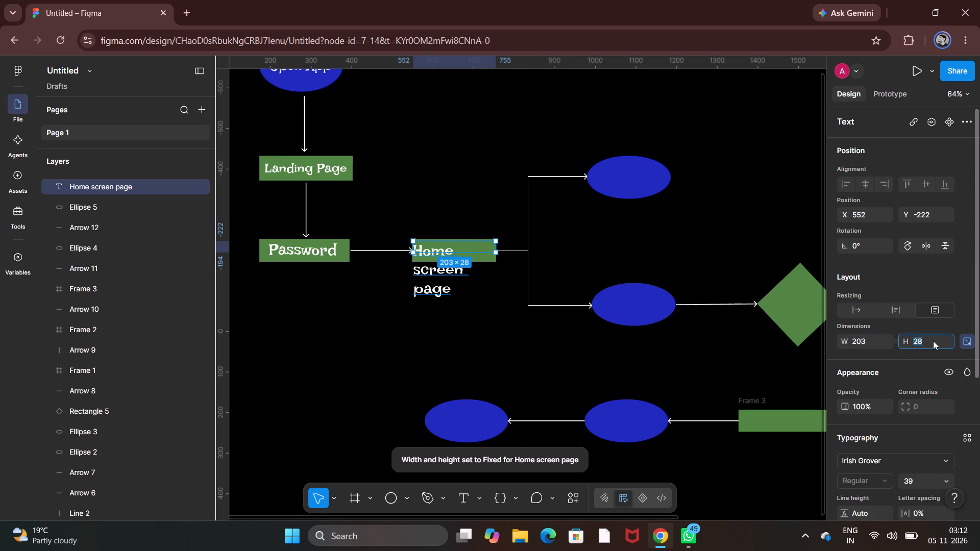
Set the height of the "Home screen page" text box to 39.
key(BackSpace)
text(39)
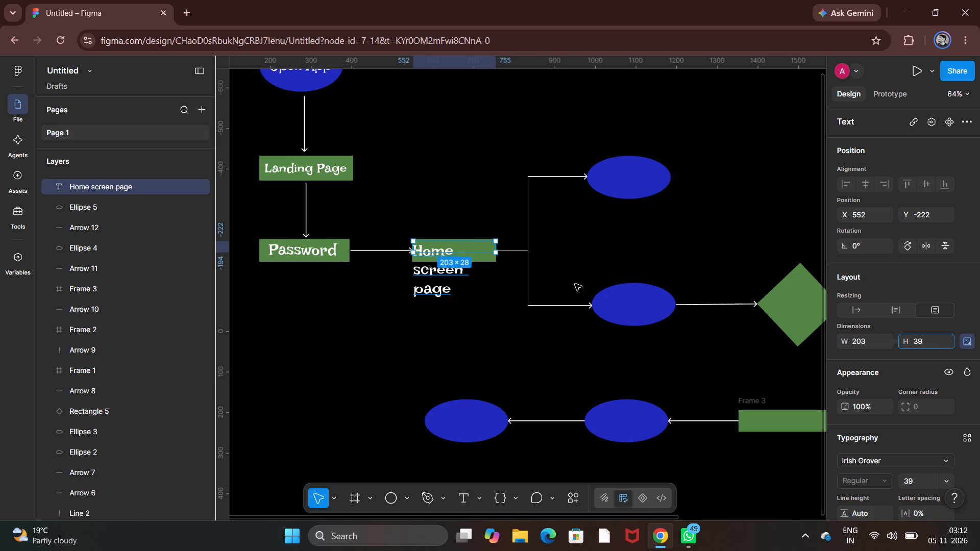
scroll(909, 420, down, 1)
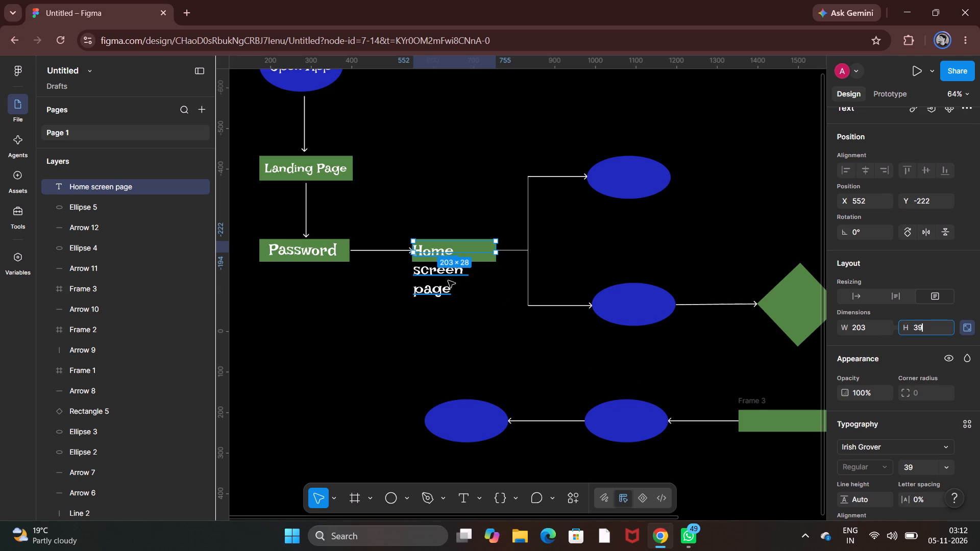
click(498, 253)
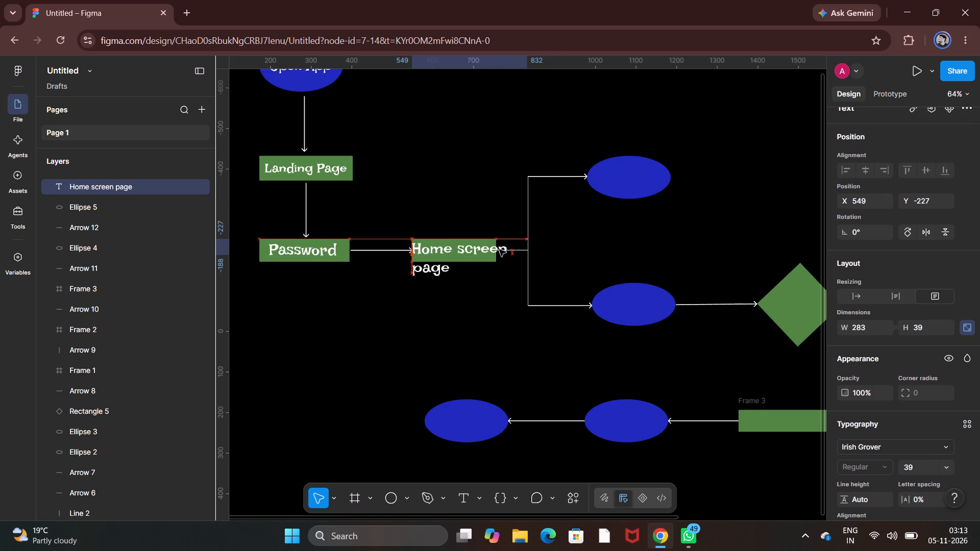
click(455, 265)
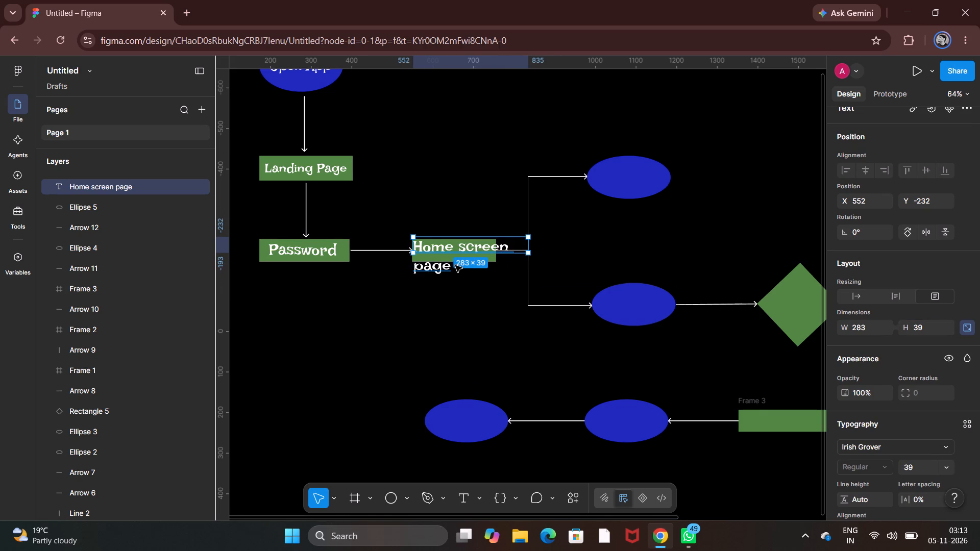
Replace the "Home screen page" text on the green box after Password with "Home Page".
click(470, 249)
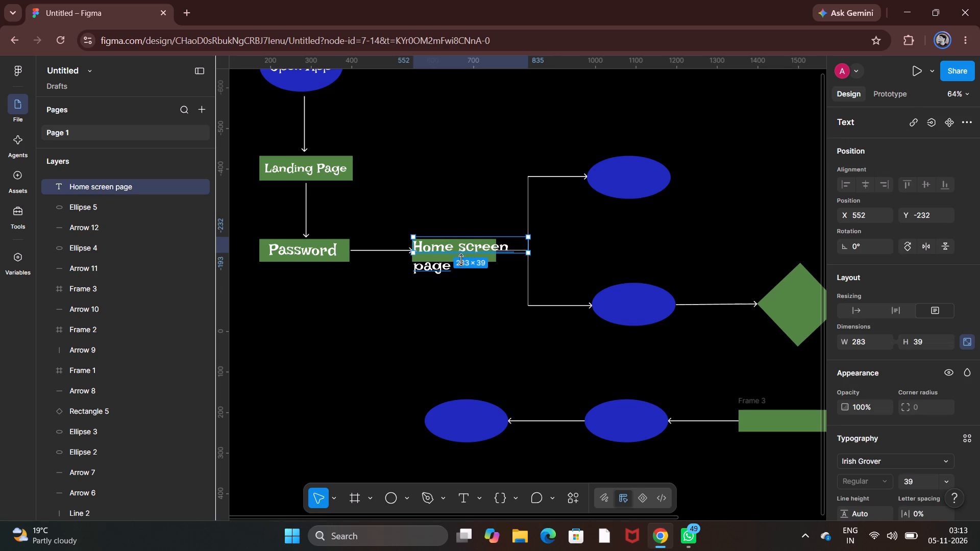
double_click(444, 273)
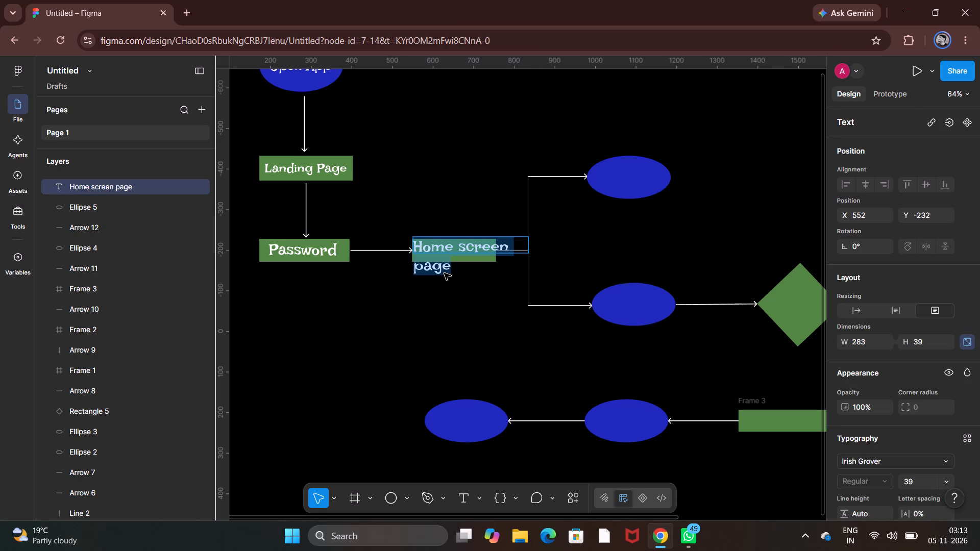
key(BackSpace)
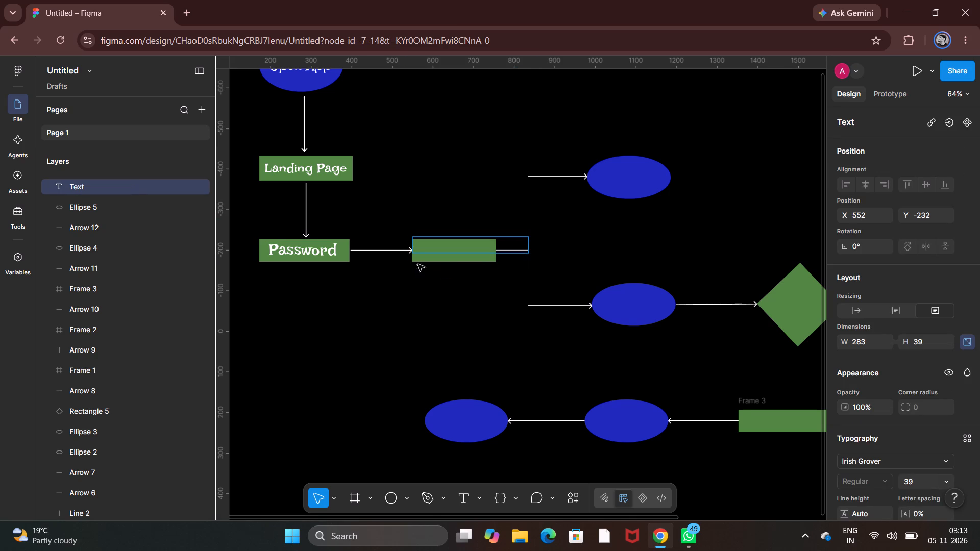
key(shift+h)
text(ome)
key(space)
text(Page)
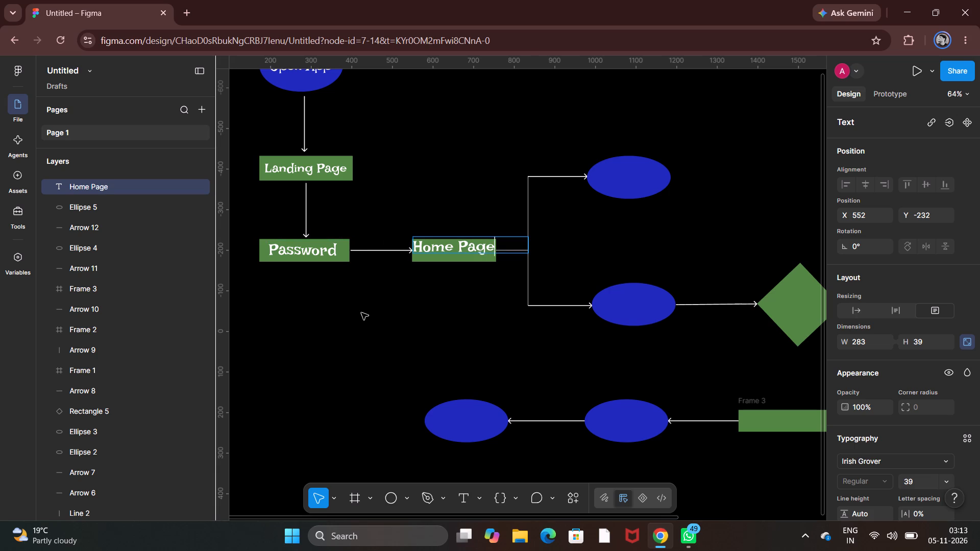
click(361, 313)
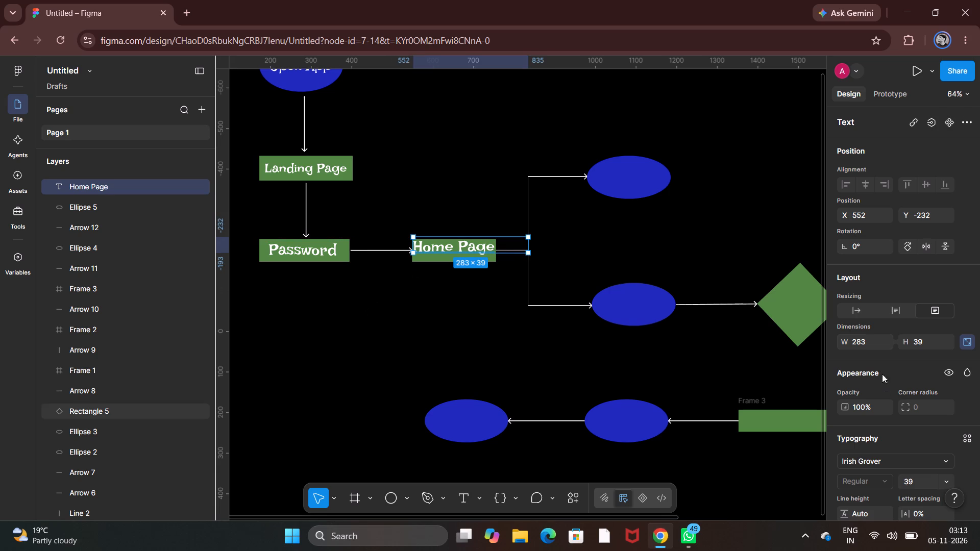
Set the width of the "Home Page" text box to 203.
click(867, 337)
key(BackSpace)
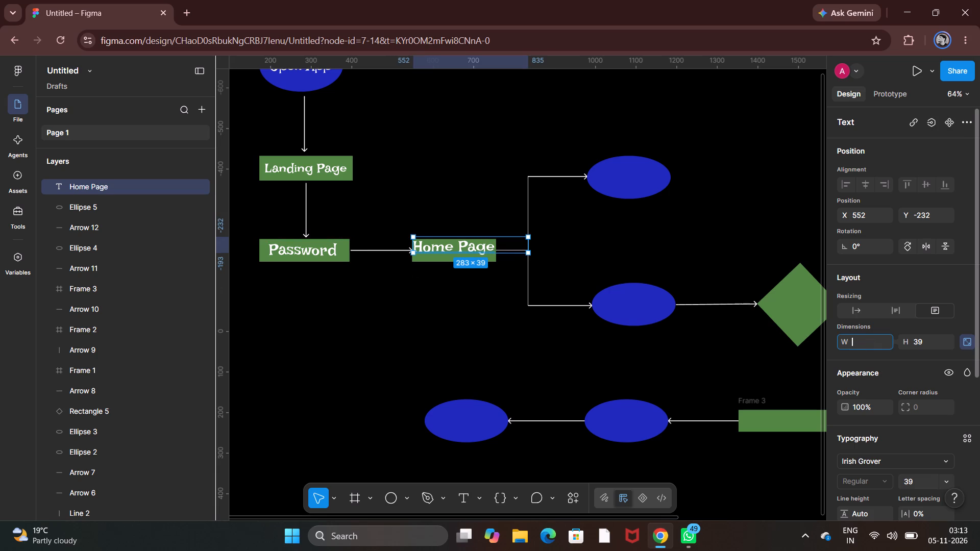
text(203)
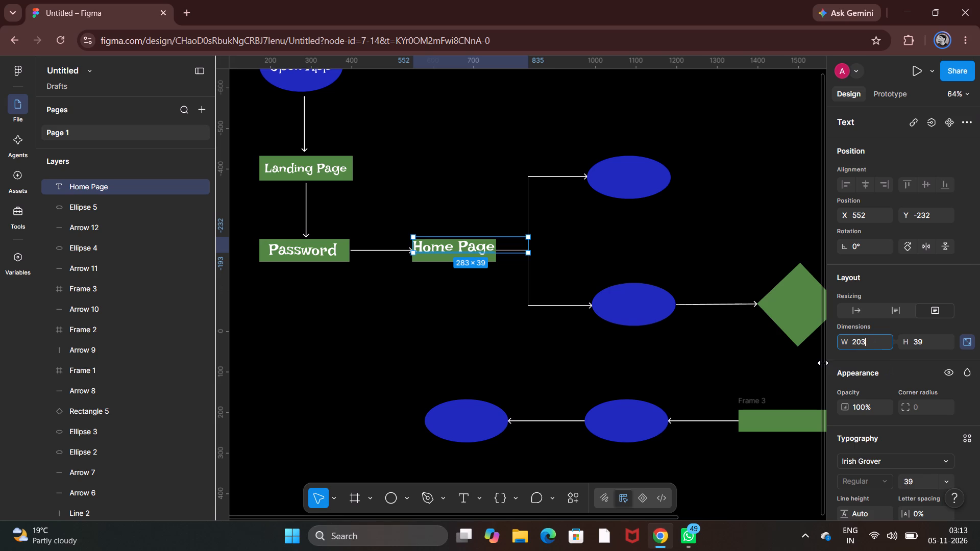
key(Return)
click(468, 347)
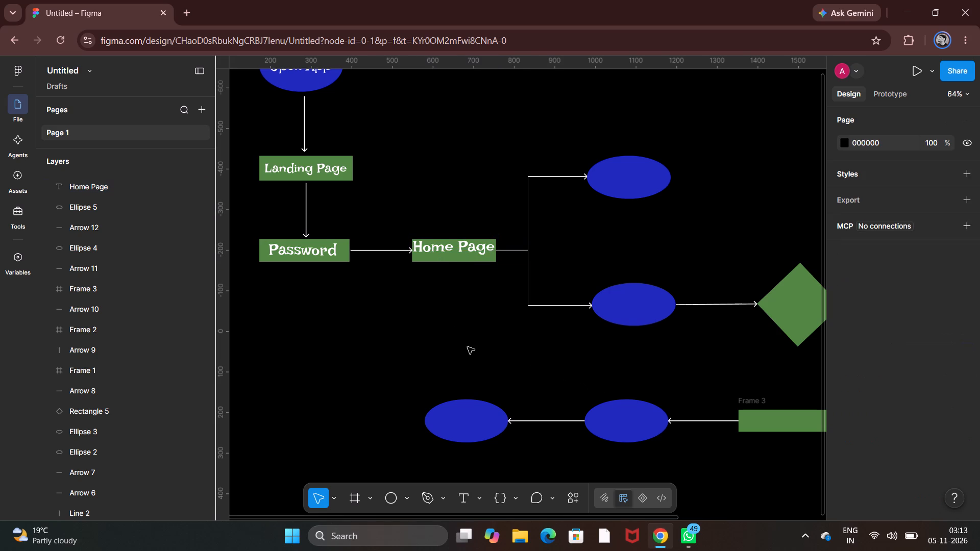
Nudge the "Home Page" text down to Y -226 so it sits centred in its green box.
click(453, 244)
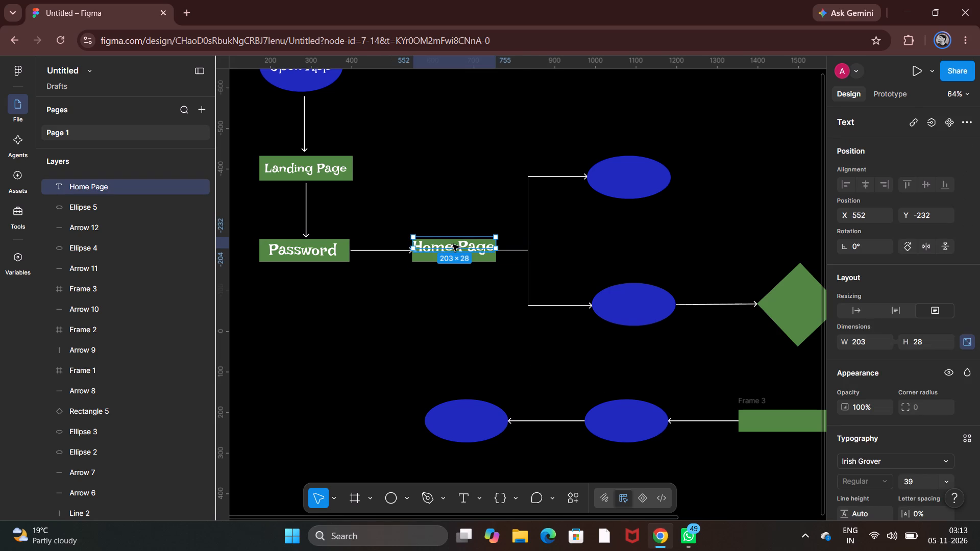
key(Down)
key(Down)
key(Down)
key(Down)
key(Down)
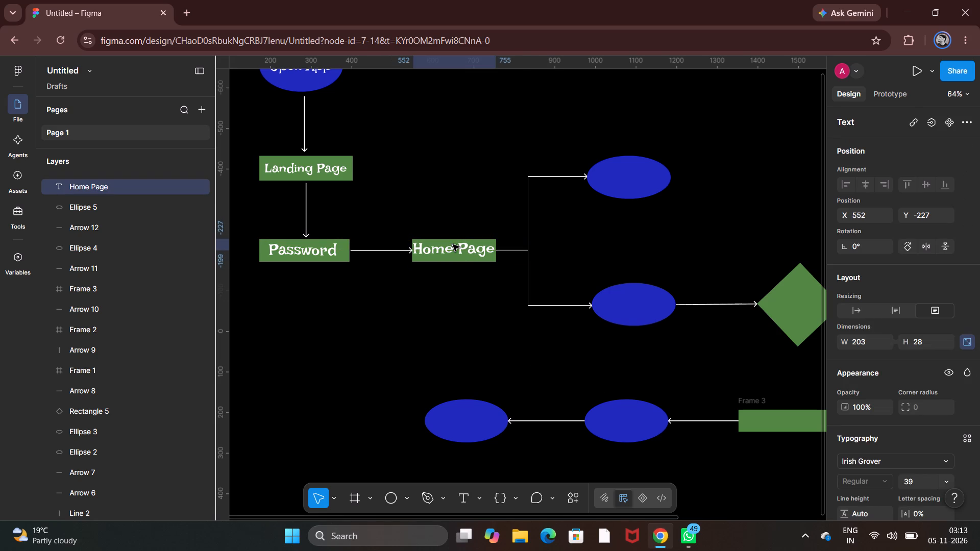
key(Down)
key(Up)
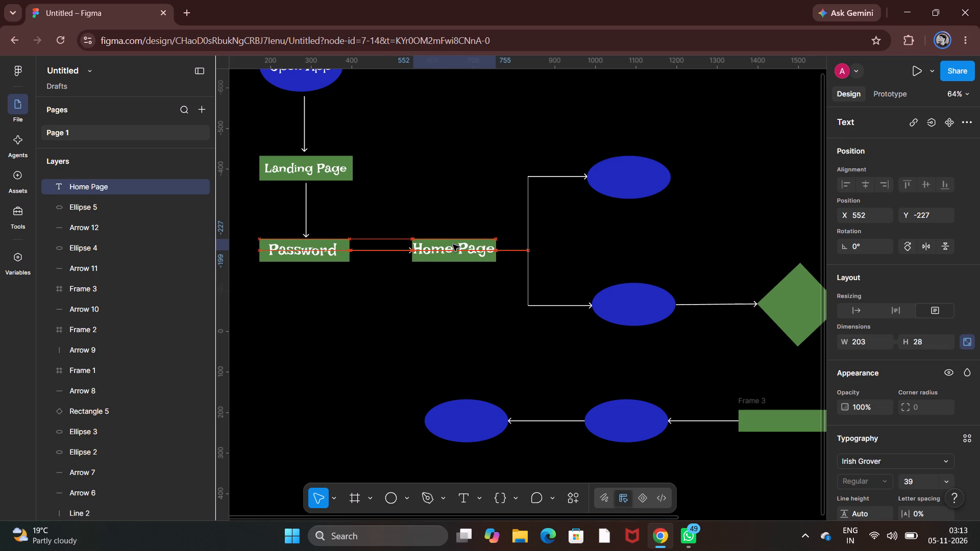
key(Down)
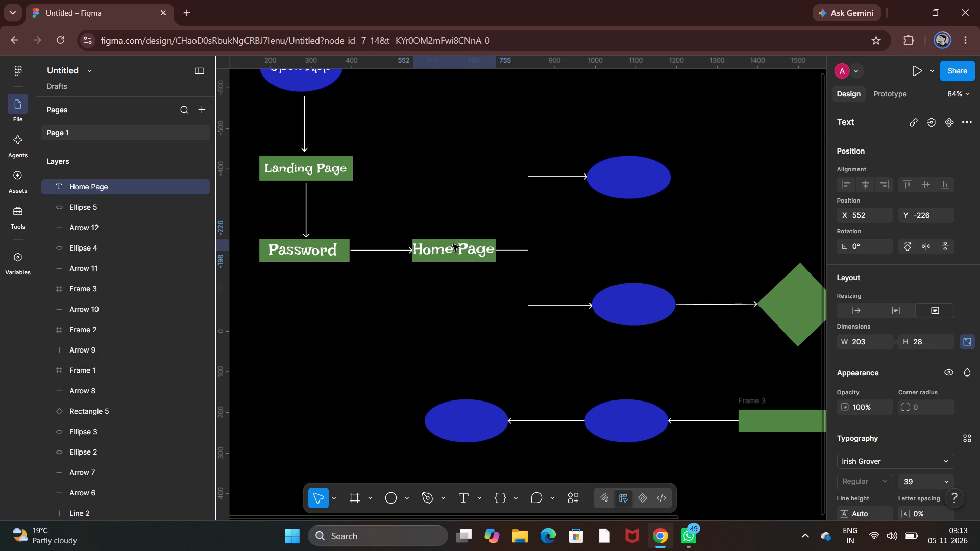
click(371, 293)
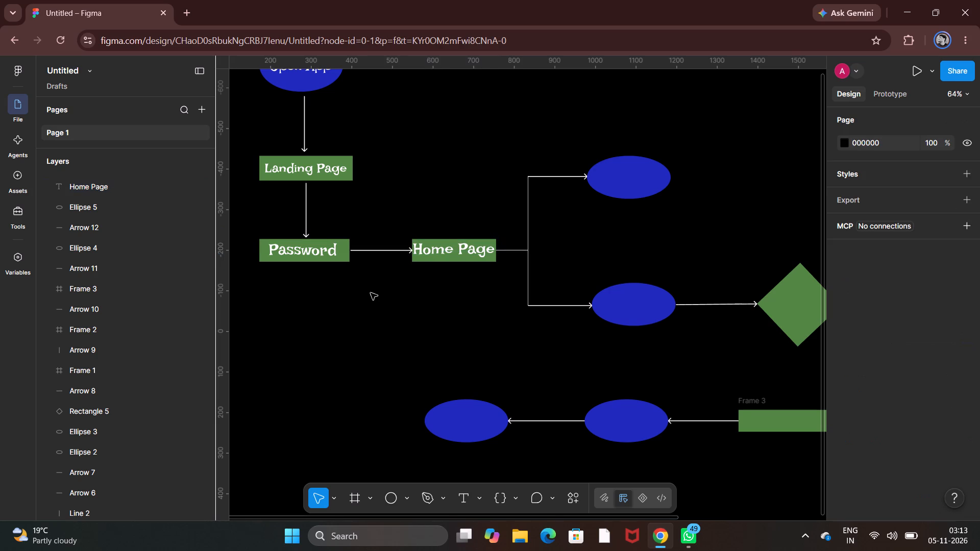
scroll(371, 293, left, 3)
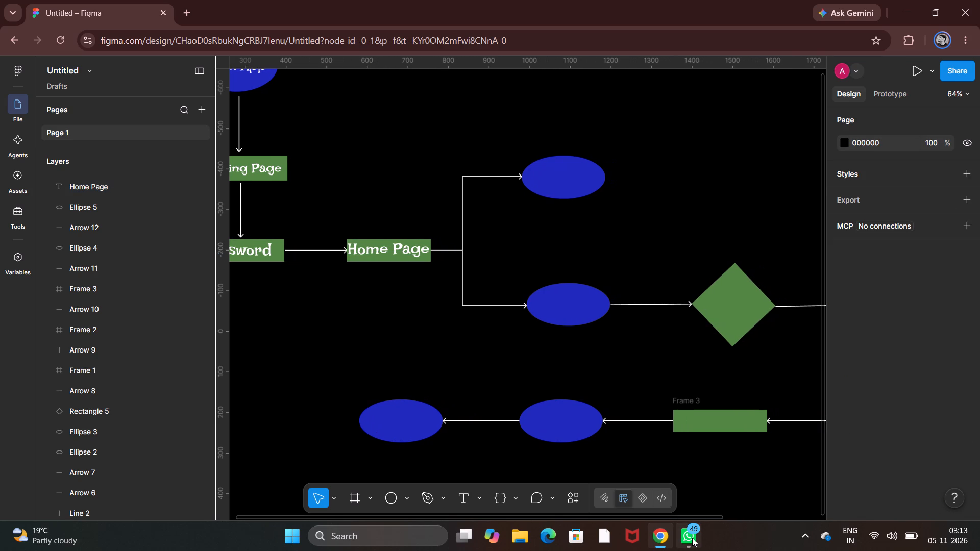
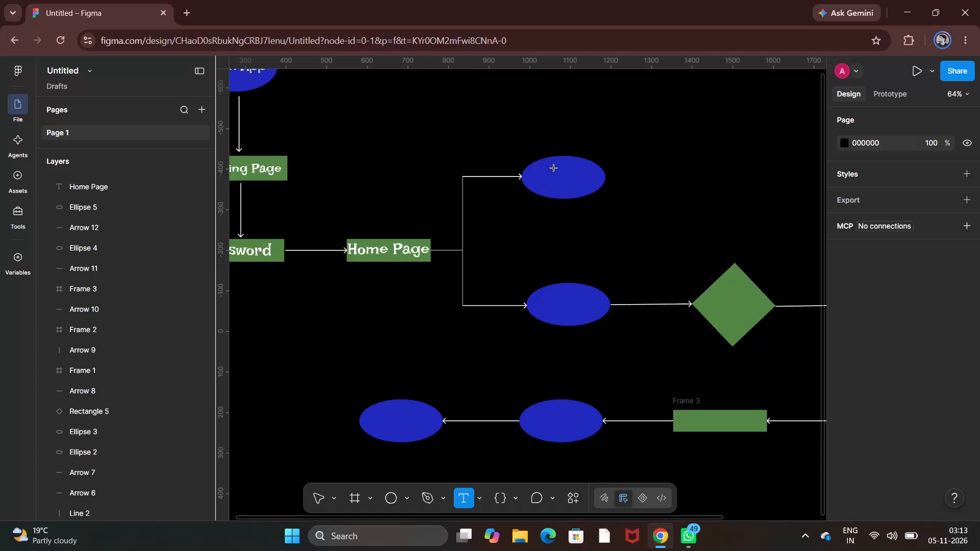
Add the text "Search food" on the upper blue ellipse branching from the Home Page box.
click(554, 168)
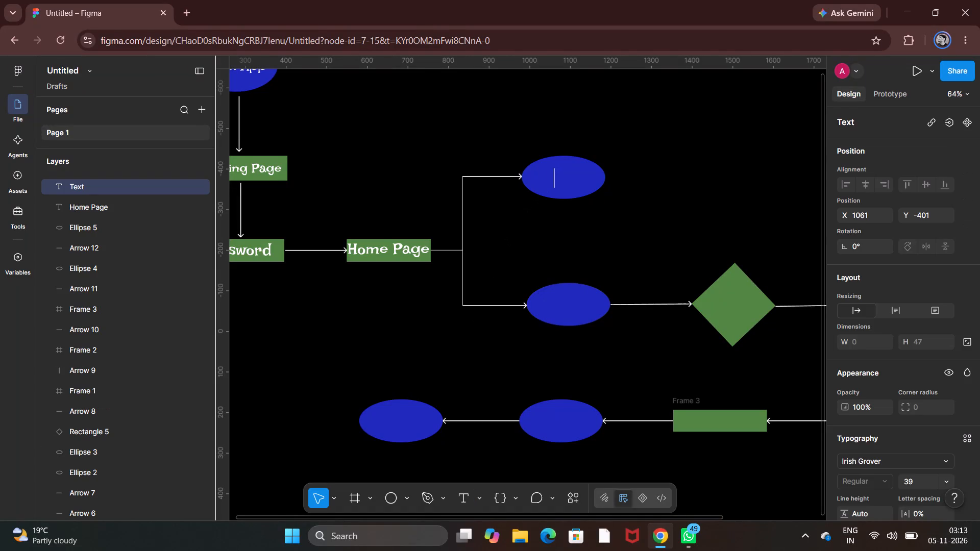
key(shift+s)
text(ear)
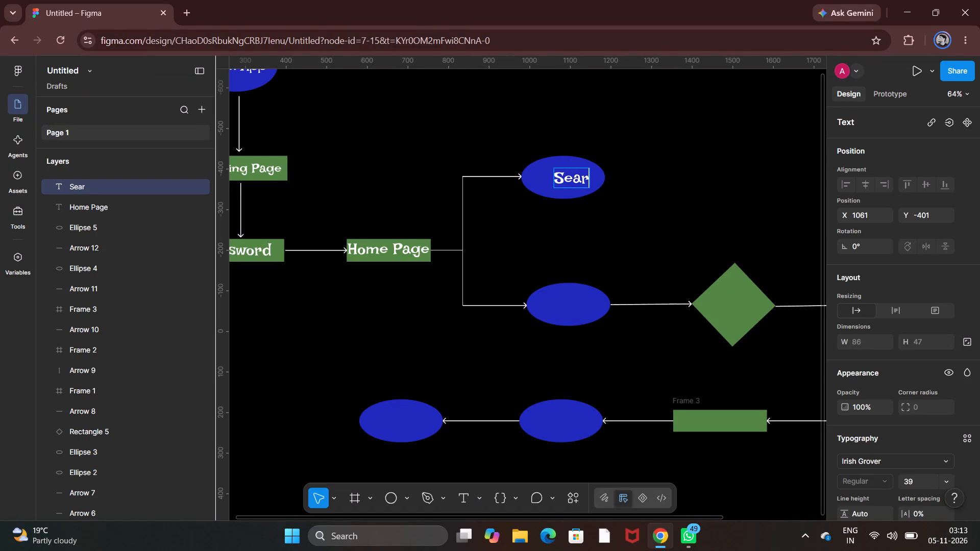
key(c)
text(h)
key(space)
key(f)
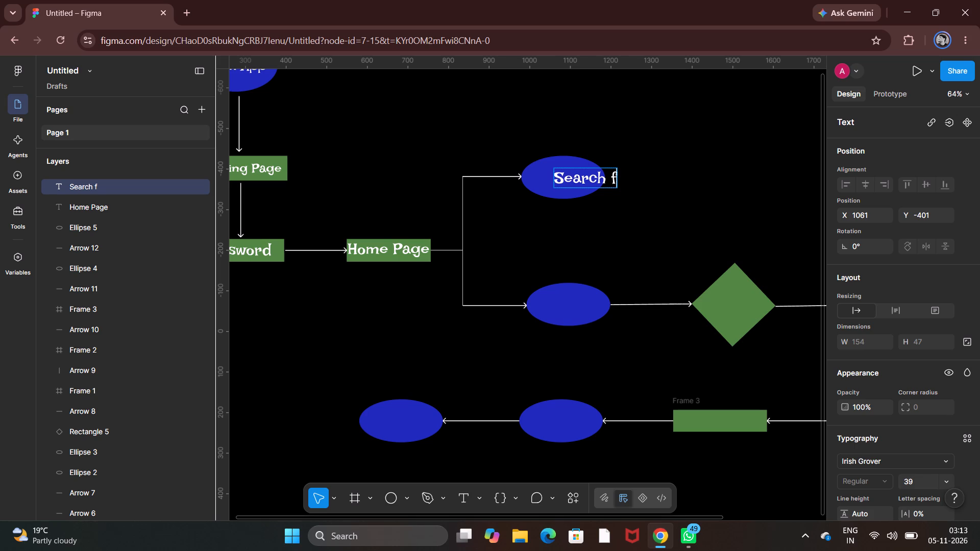
text(ood)
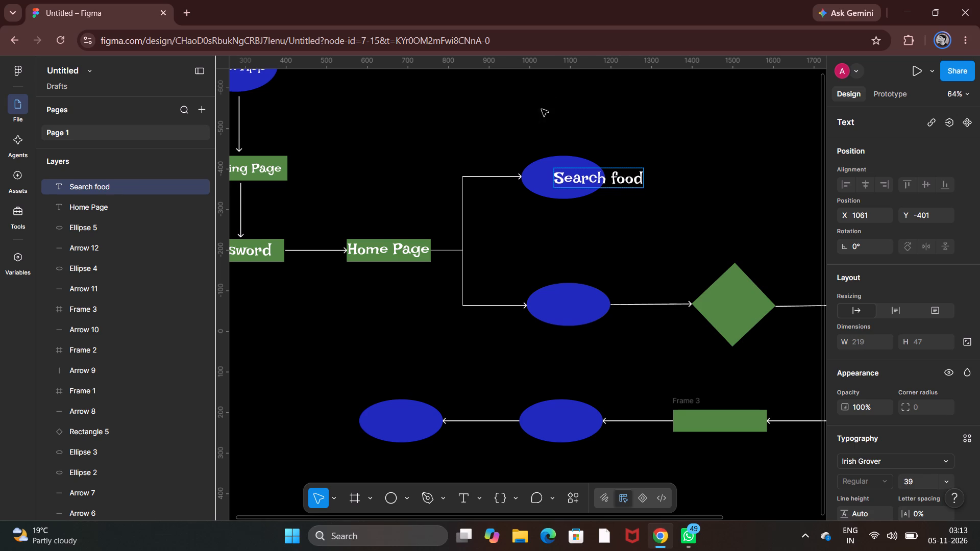
Lock the aspect ratio of the "Search food" text box, then set its width to 203 and its height to 39.
click(868, 337)
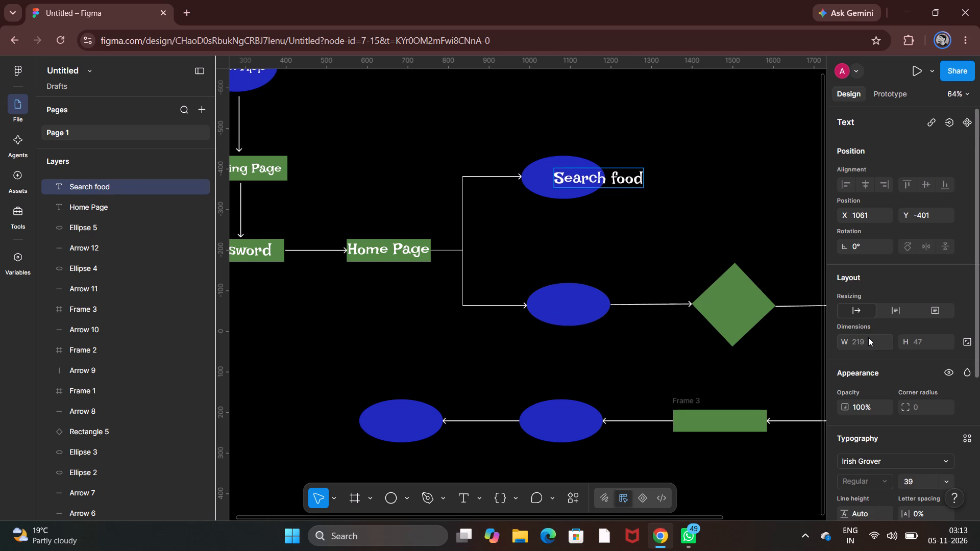
click(963, 339)
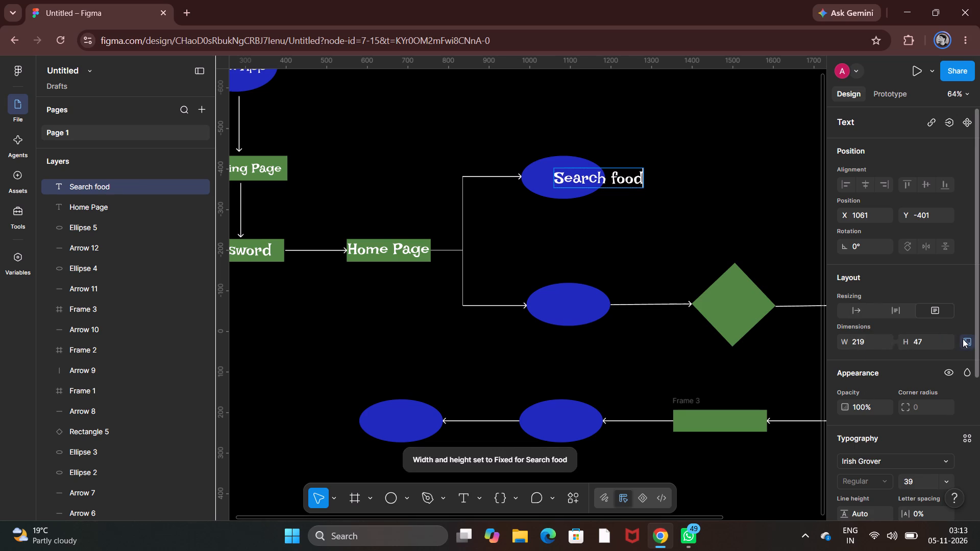
click(868, 338)
key(BackSpace)
text(20)
key(3)
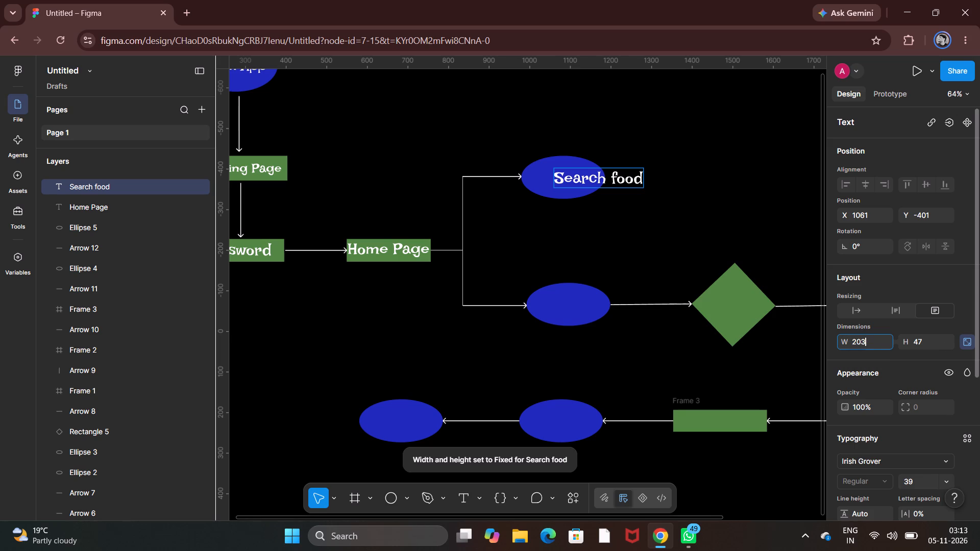
click(932, 341)
key(BackSpace)
text(39)
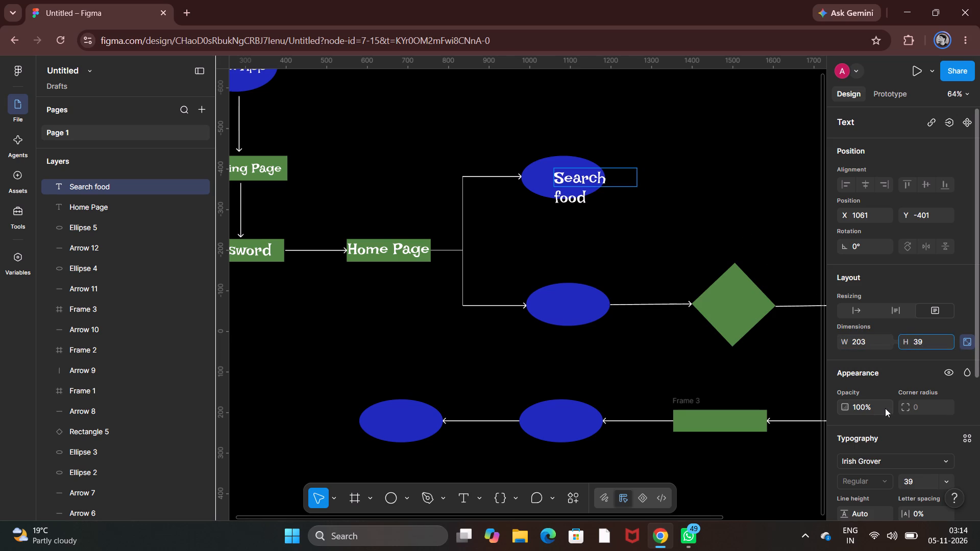
scroll(885, 408, down, 1)
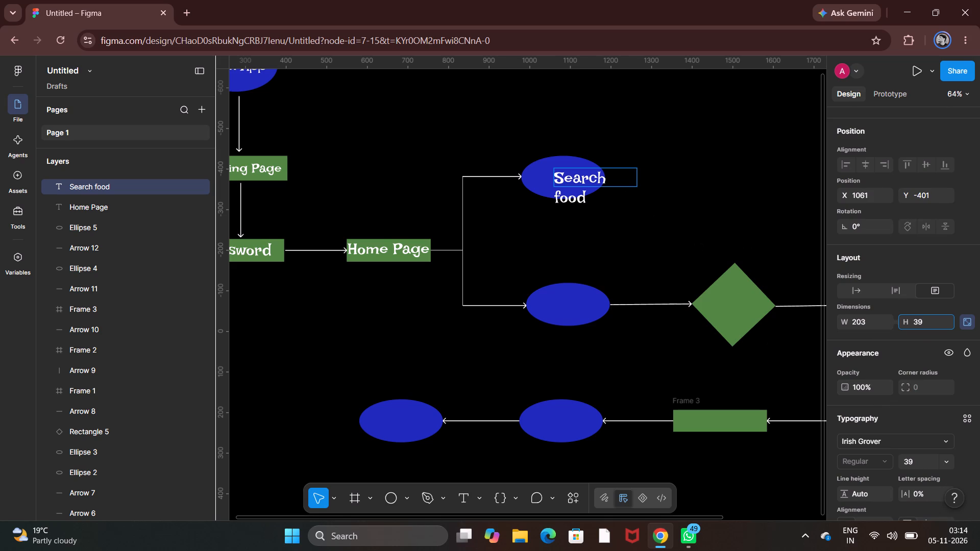
click(672, 189)
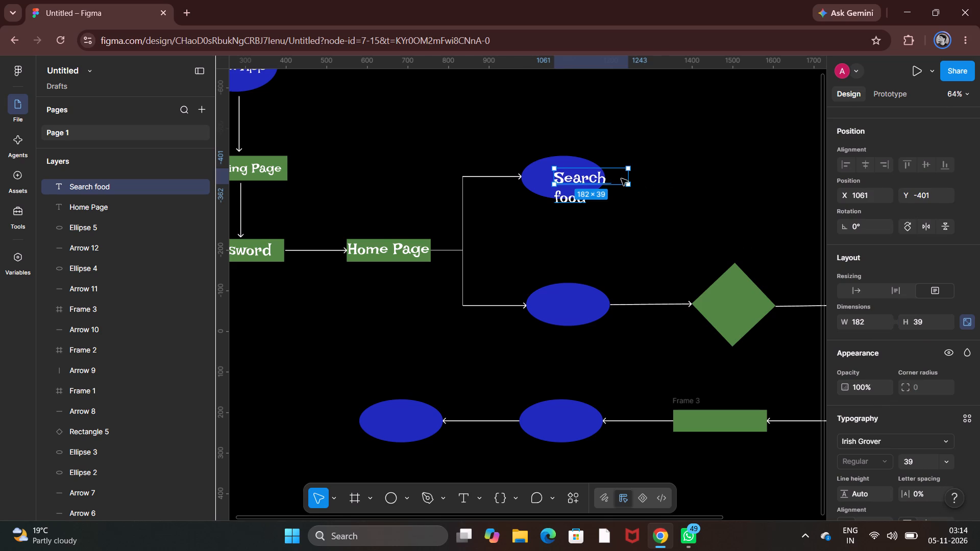
click(687, 168)
Move the "Search food" text onto its blue ellipse at about X 1025, Y -421.
drag(584, 172, 578, 171)
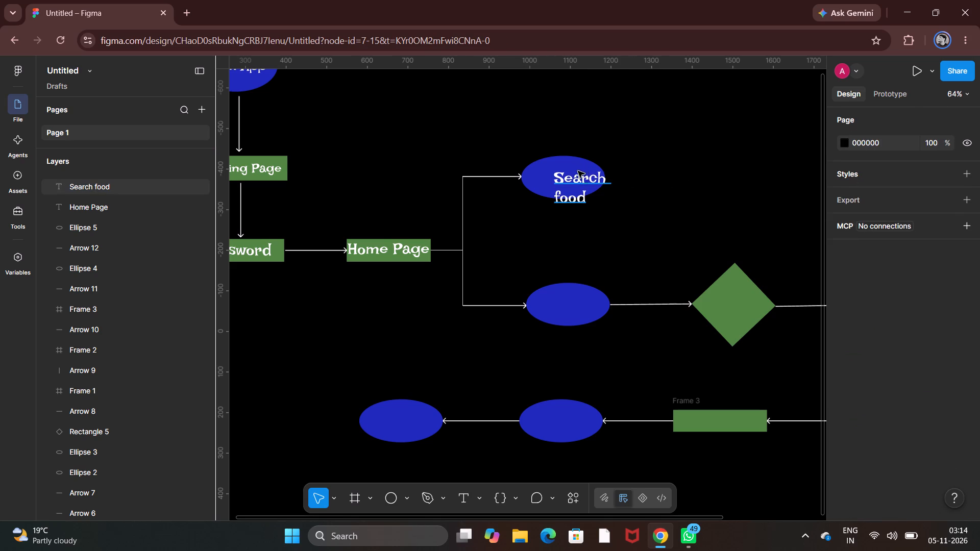
drag(578, 171, 569, 163)
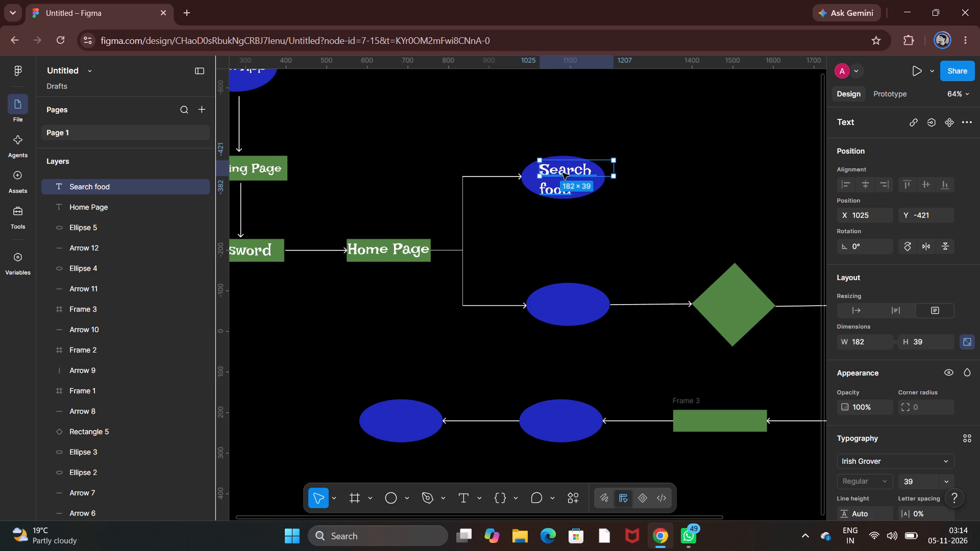
Insert spaces before "food" in the "Search food" text to indent its second line within the ellipse.
click(549, 187)
click(549, 187)
click(594, 172)
double_click(596, 171)
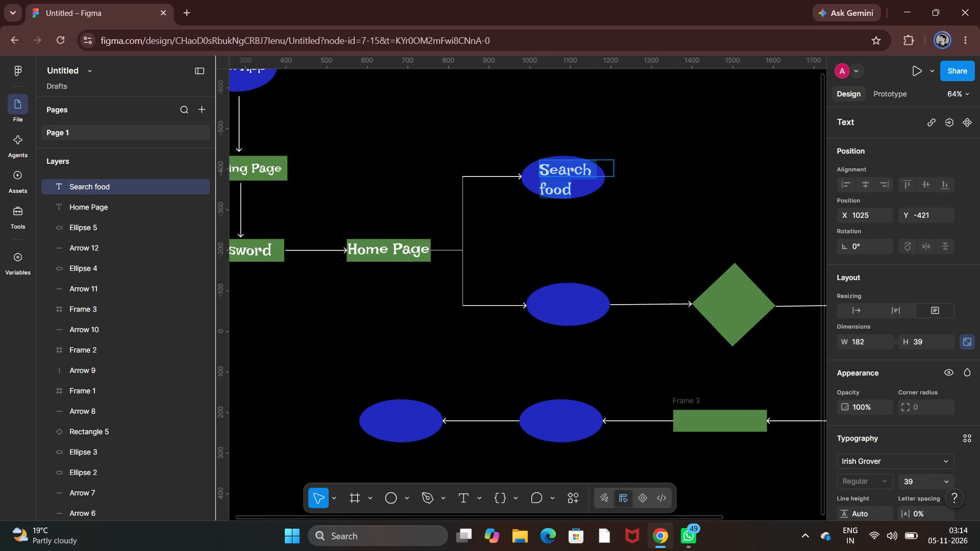
click(463, 492)
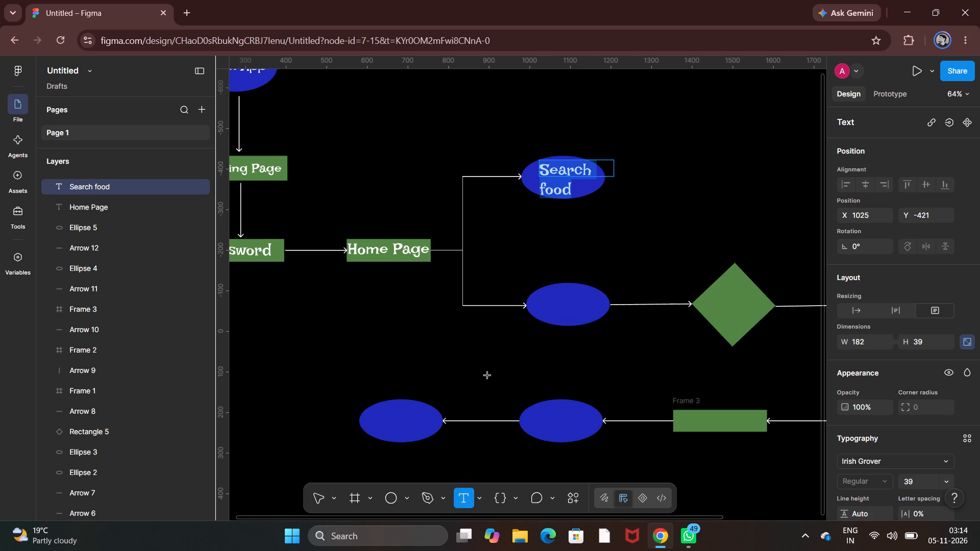
click(591, 167)
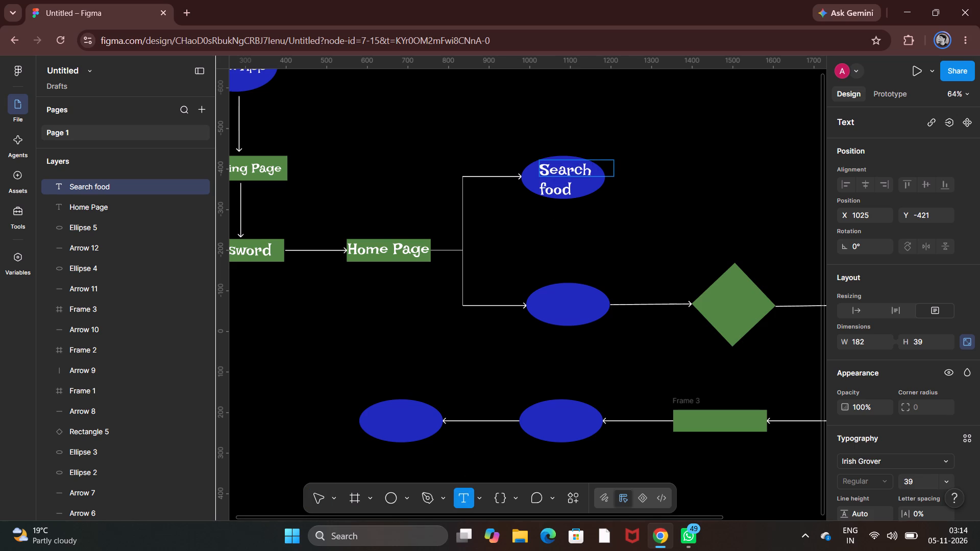
key(Down)
key(Left)
key(Left)
key(Left)
key(Left)
key(space)
key(space)
Insert a line break before "food" in the "Search food" text so the word sits on its own second line.
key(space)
key(Return)
key(Return)
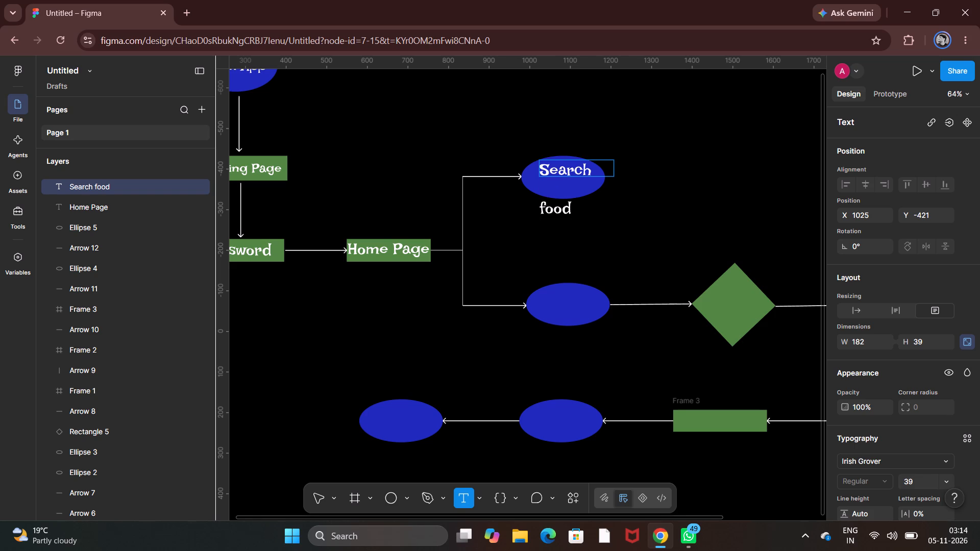
key(BackSpace)
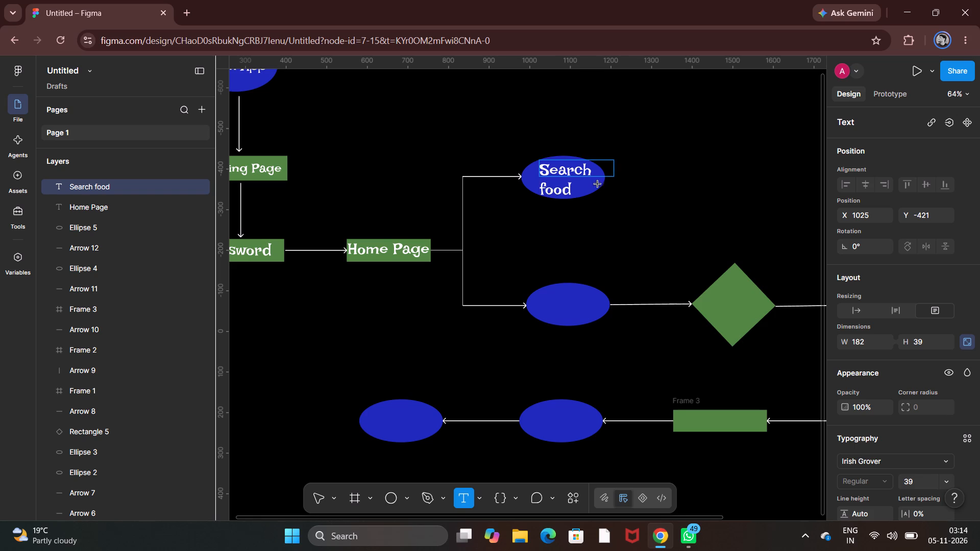
click(573, 188)
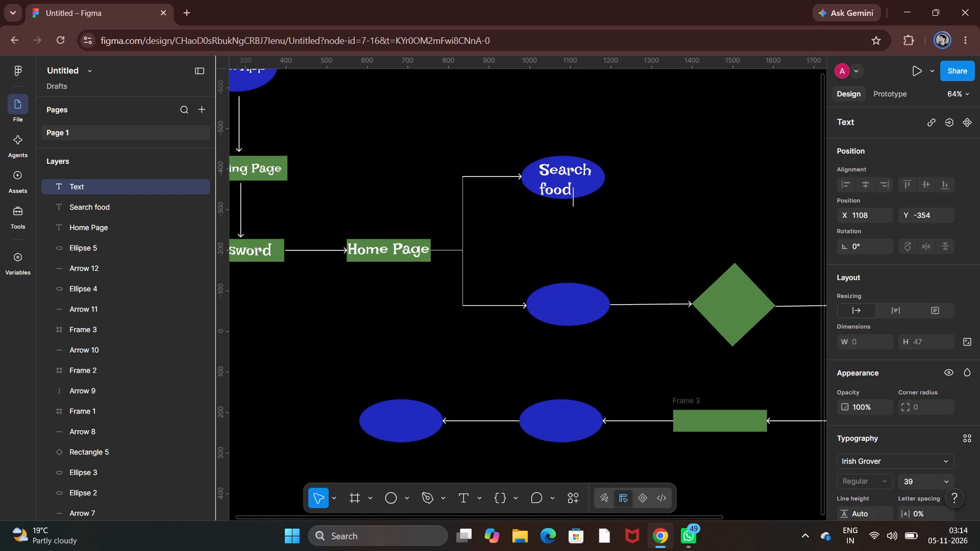
double_click(573, 188)
click(565, 190)
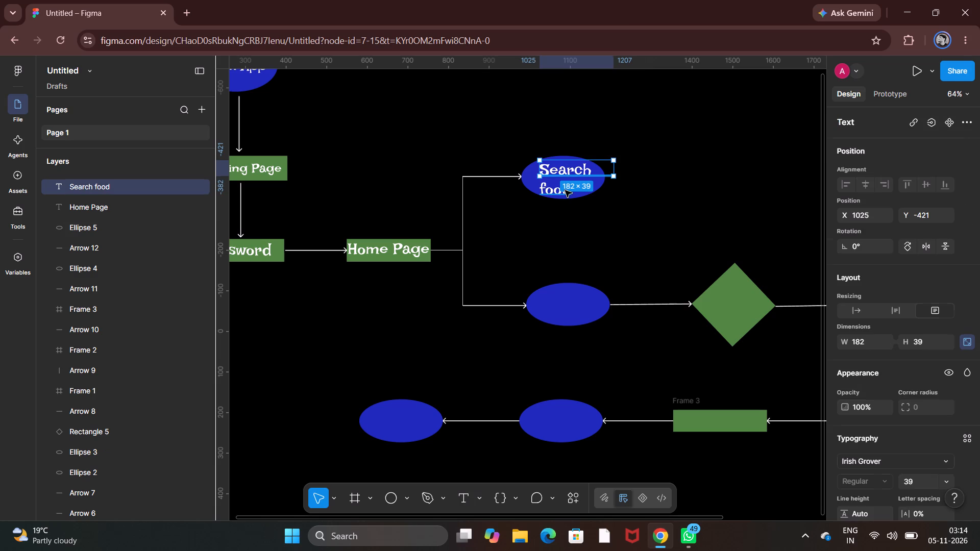
click(567, 192)
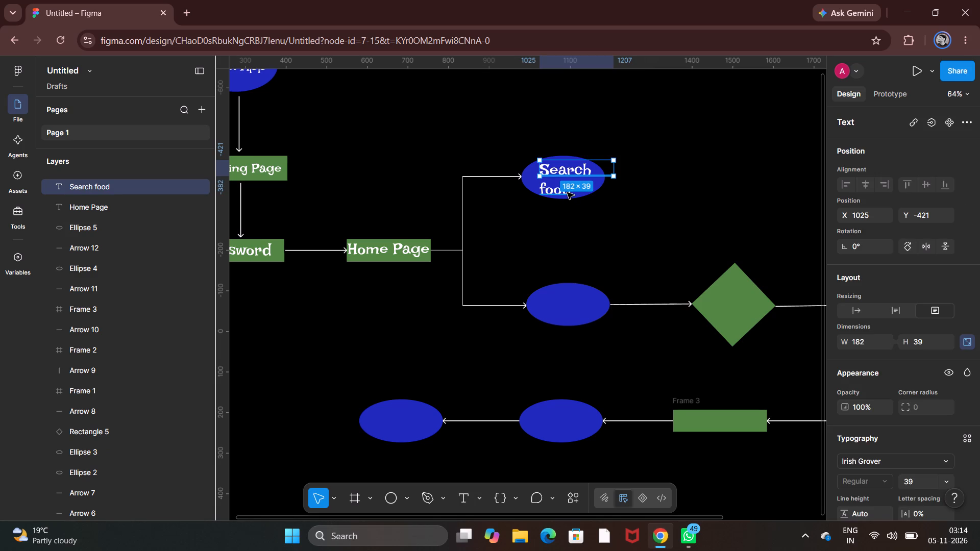
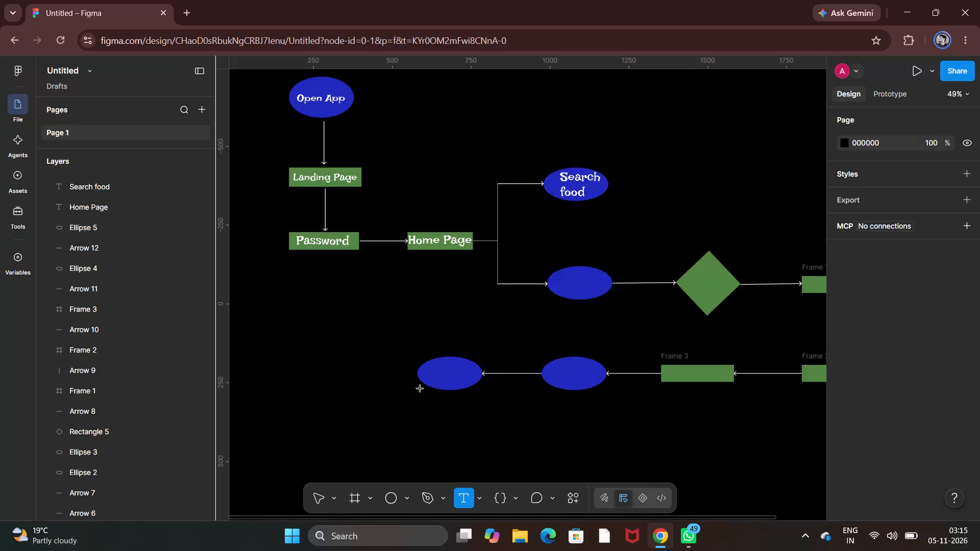
Add the text "Select" on the lower blue ellipse branching from the Home Page box.
click(565, 275)
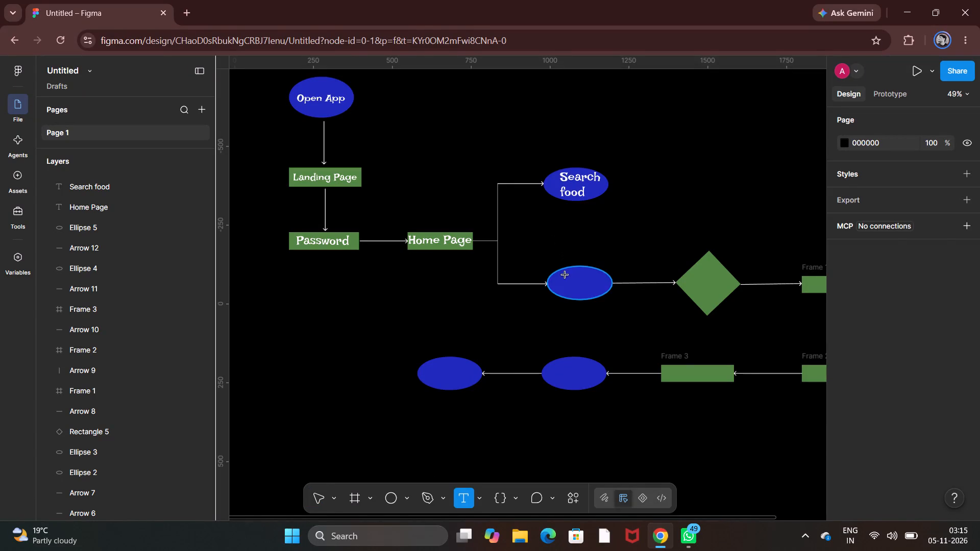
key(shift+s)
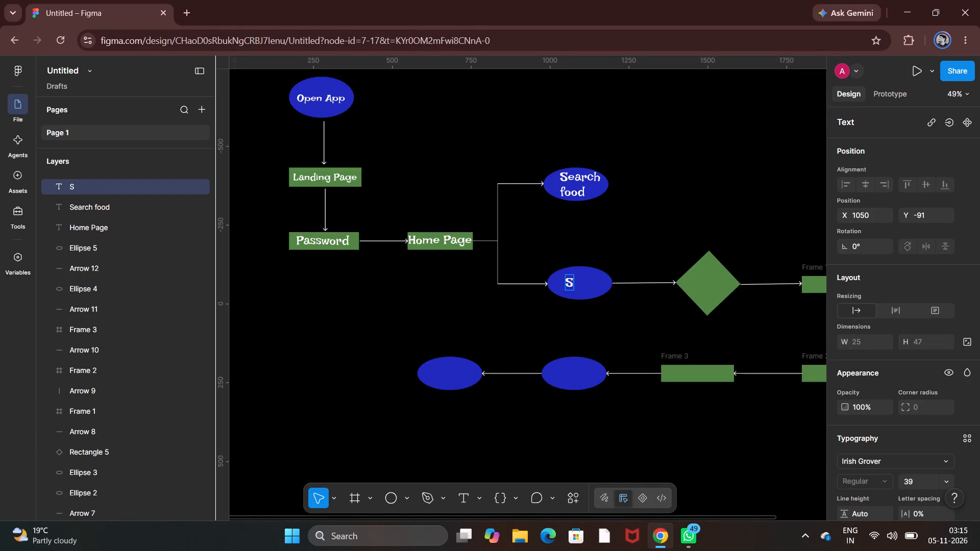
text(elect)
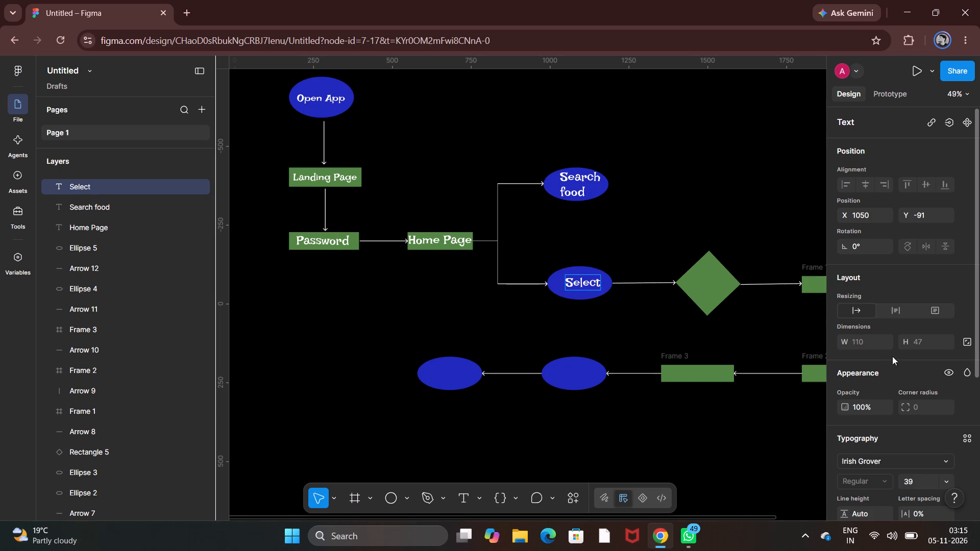
Lock the aspect ratio of the "Select" text box, then set its width to 202 and its height to 39.
click(969, 341)
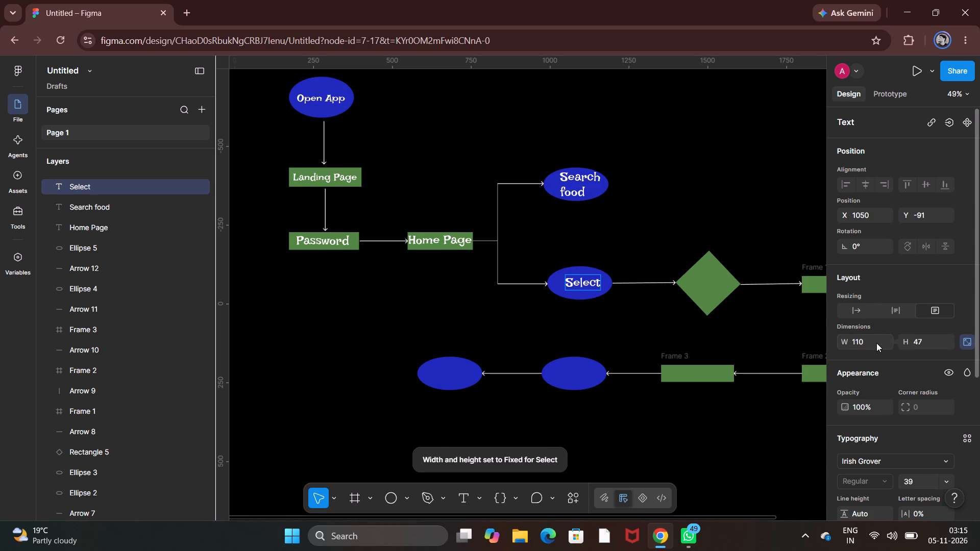
click(876, 343)
key(BackSpace)
text(202)
click(944, 339)
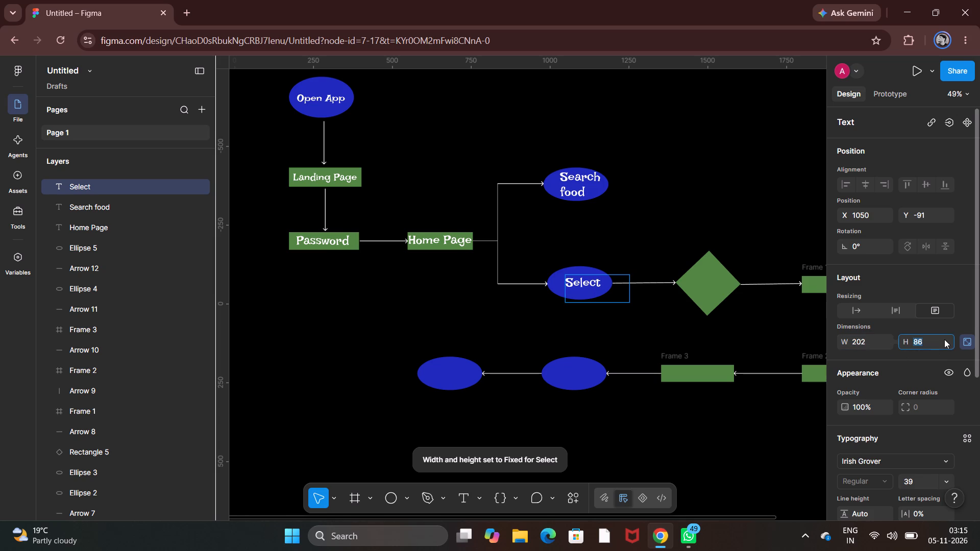
key(BackSpace)
key(3)
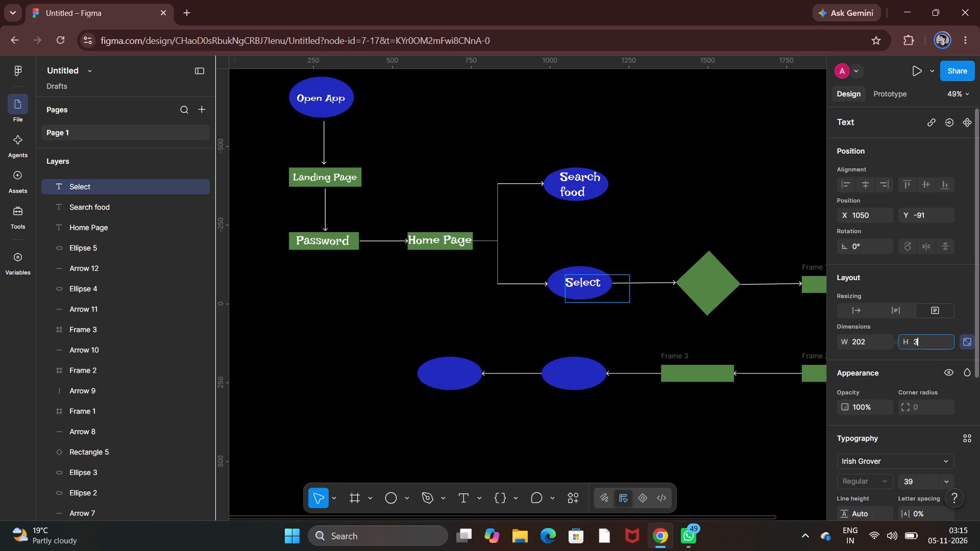
key(9)
key(Return)
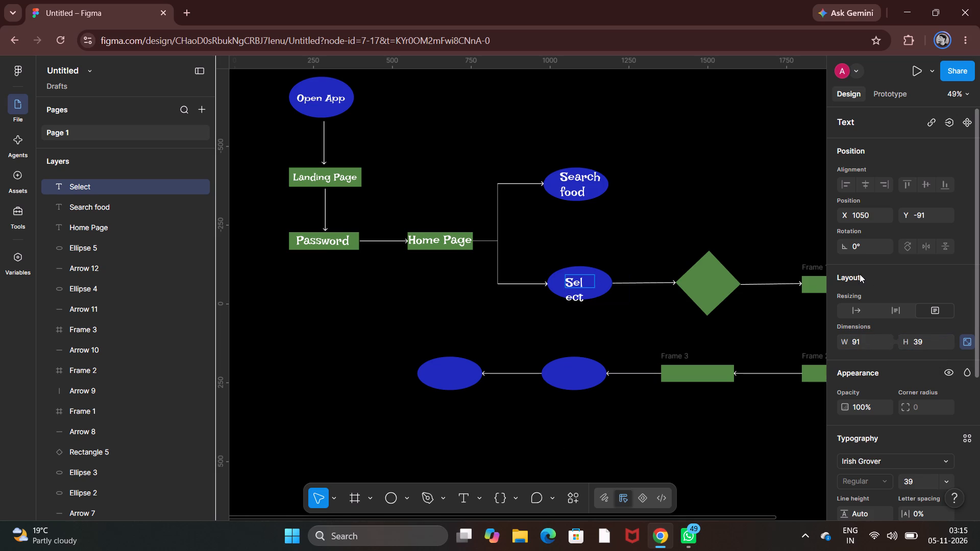
Enlarge the "Select" text box to about 186 × 79 so the word fits on one line.
click(595, 286)
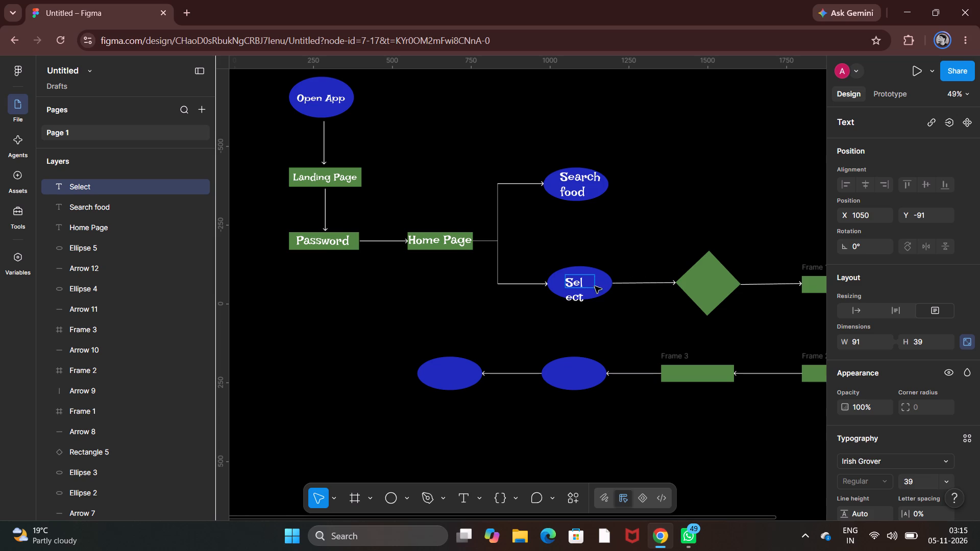
click(587, 283)
drag(583, 281, 606, 285)
click(606, 319)
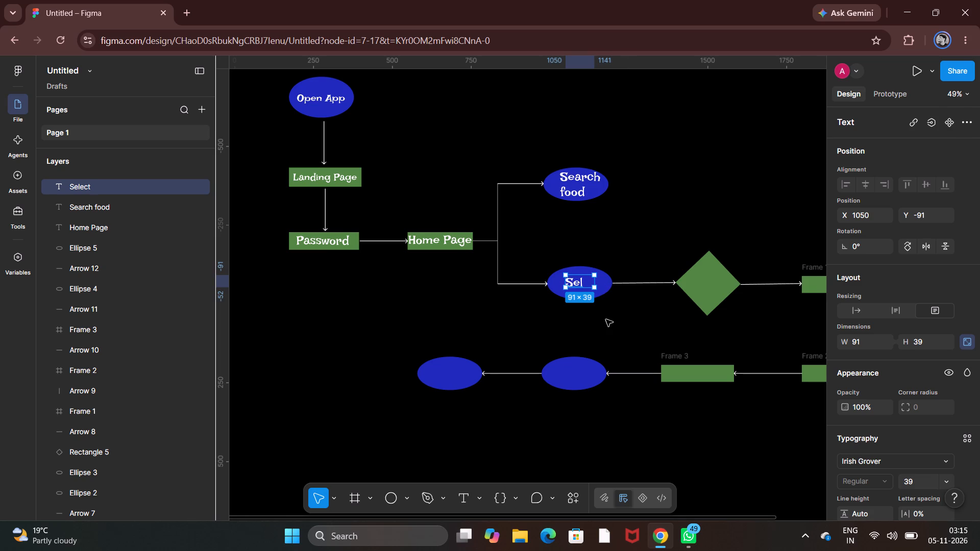
click(579, 320)
click(576, 279)
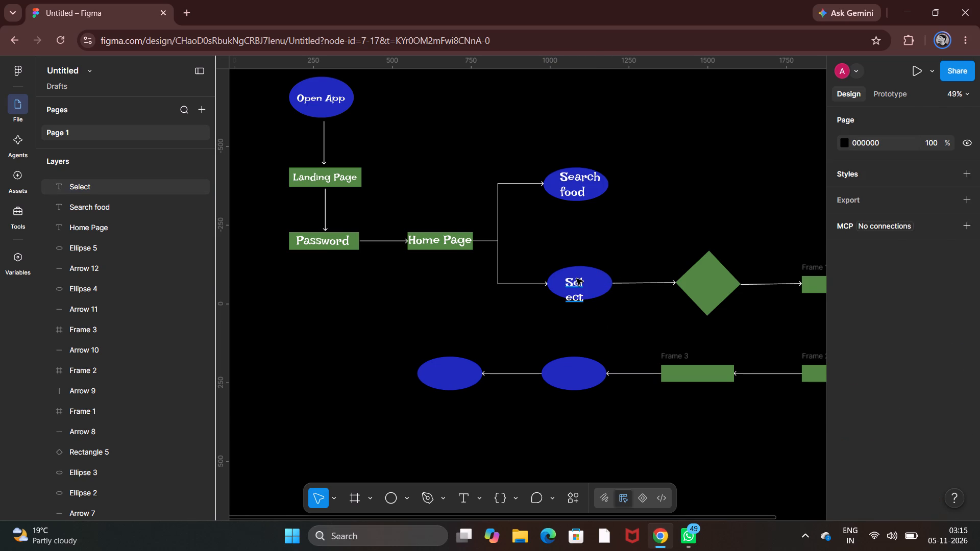
drag(595, 289, 623, 300)
click(597, 289)
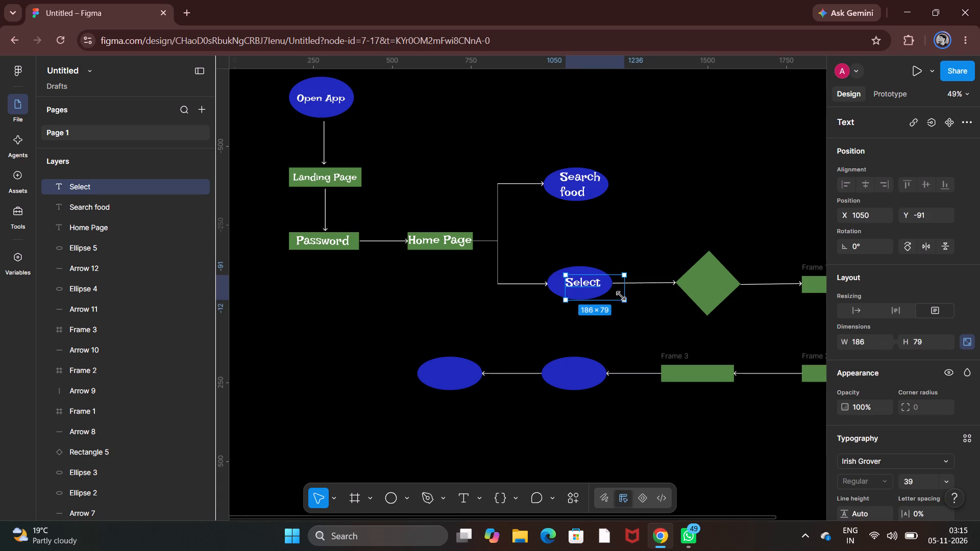
Move the "Select" text to the upper part of its blue ellipse at about X 1042, Y -113.
drag(591, 286, 589, 279)
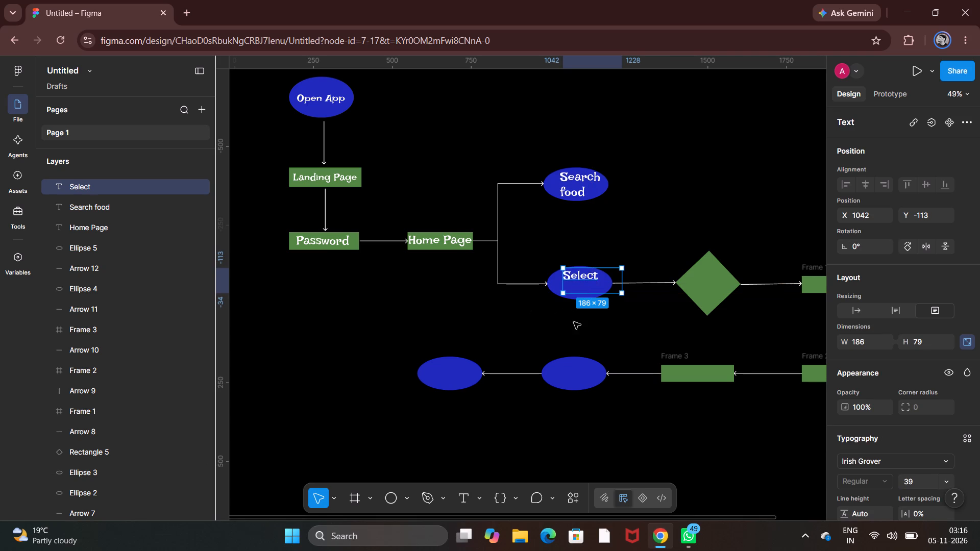
click(628, 330)
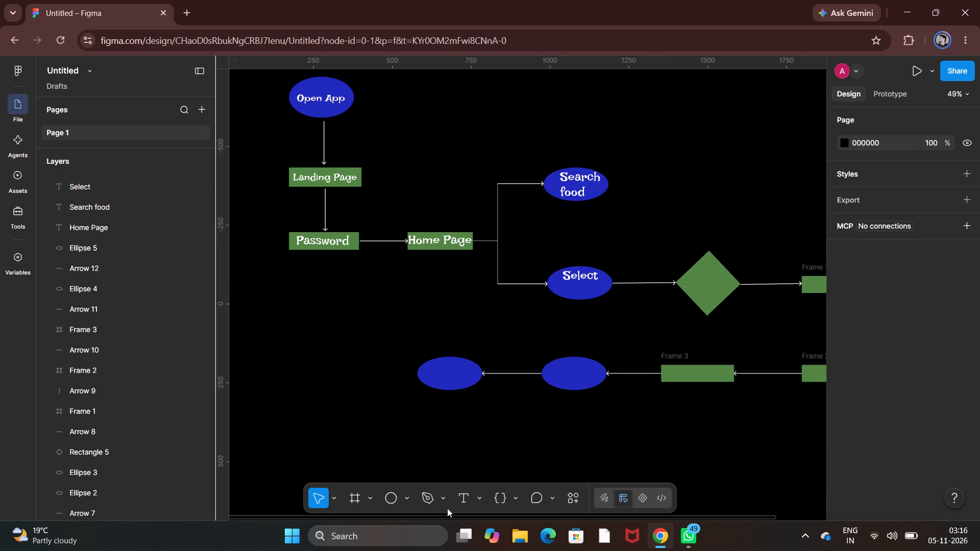
Add a separate text "Hotel" just below the blue ellipse labelled "Select".
click(460, 494)
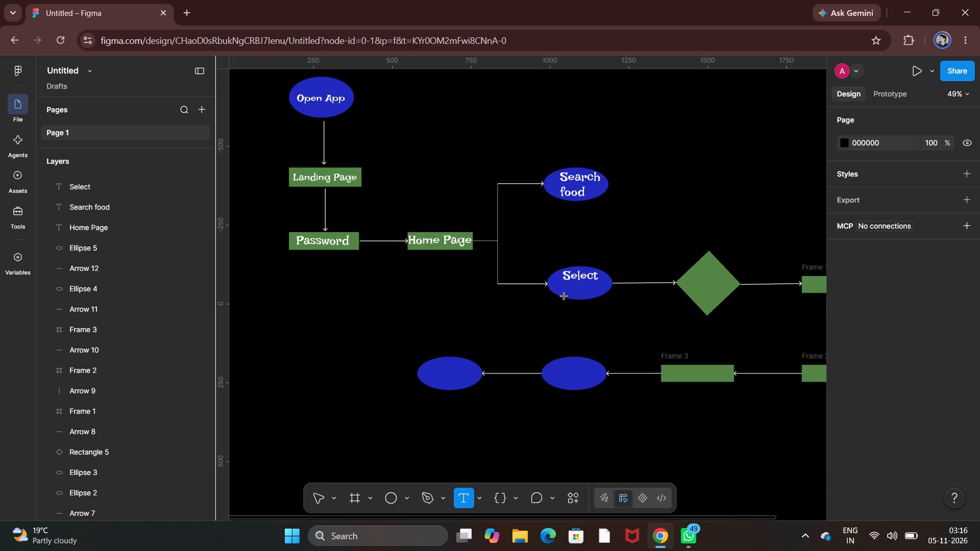
click(575, 288)
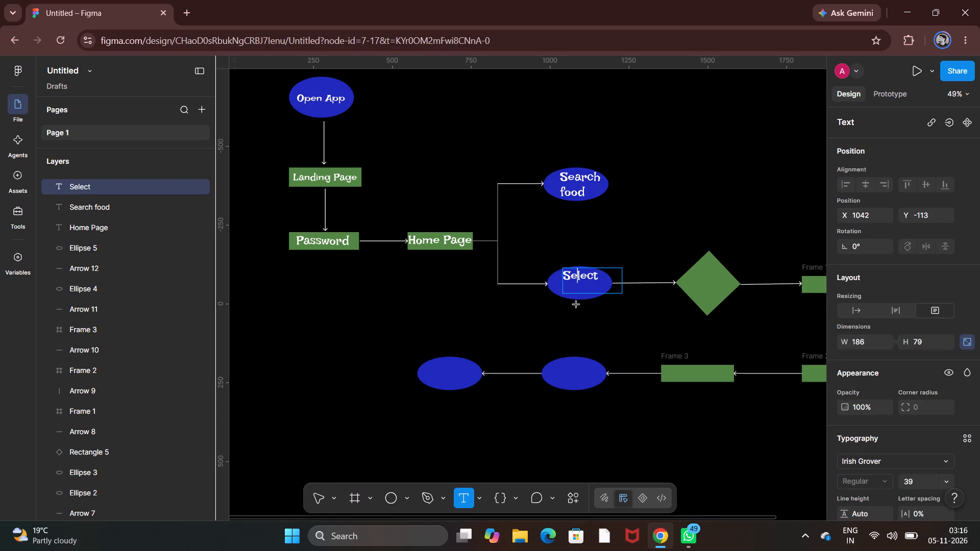
click(576, 305)
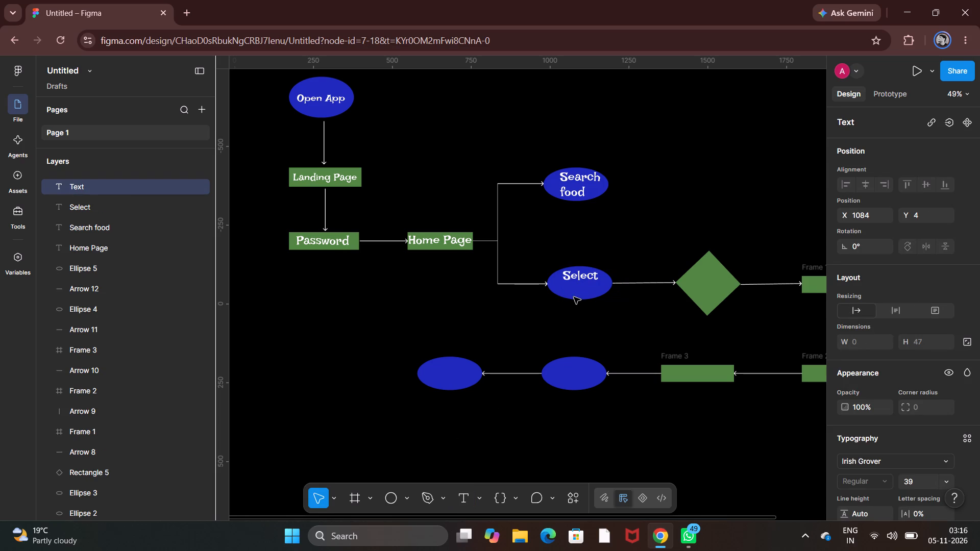
key(shift+h)
text(otel)
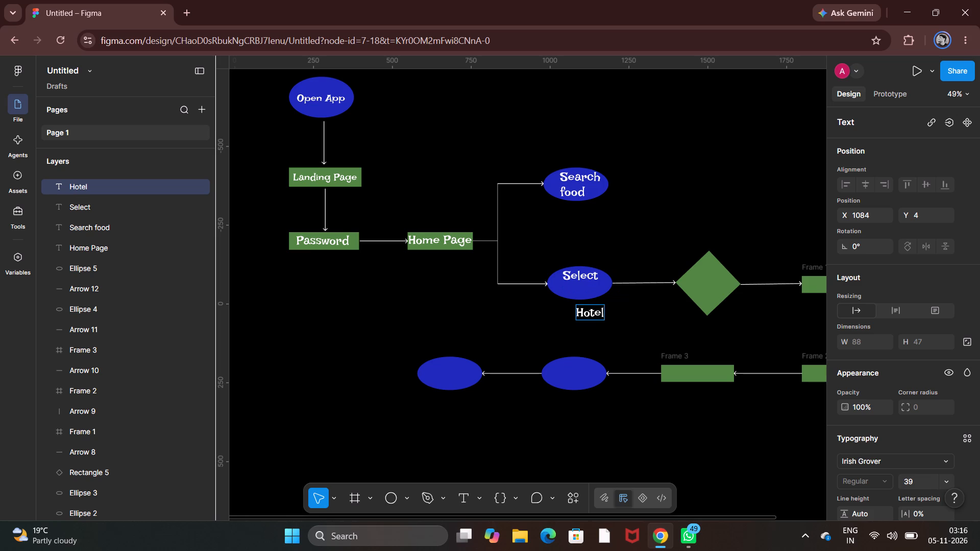
key(Return)
key(BackSpace)
Lock the aspect ratio of the "Hotel" text box, then set its width to 203 and its height to 39.
click(866, 338)
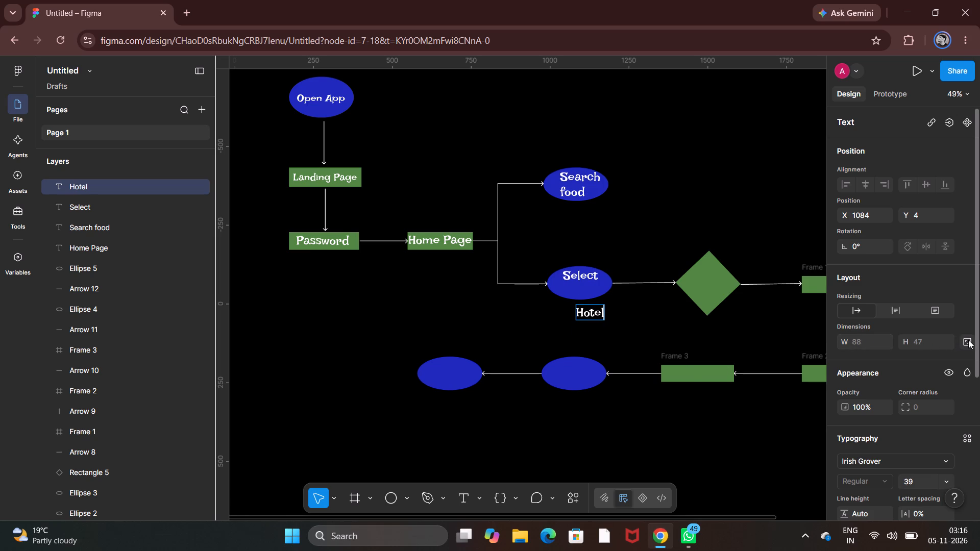
click(968, 340)
click(868, 341)
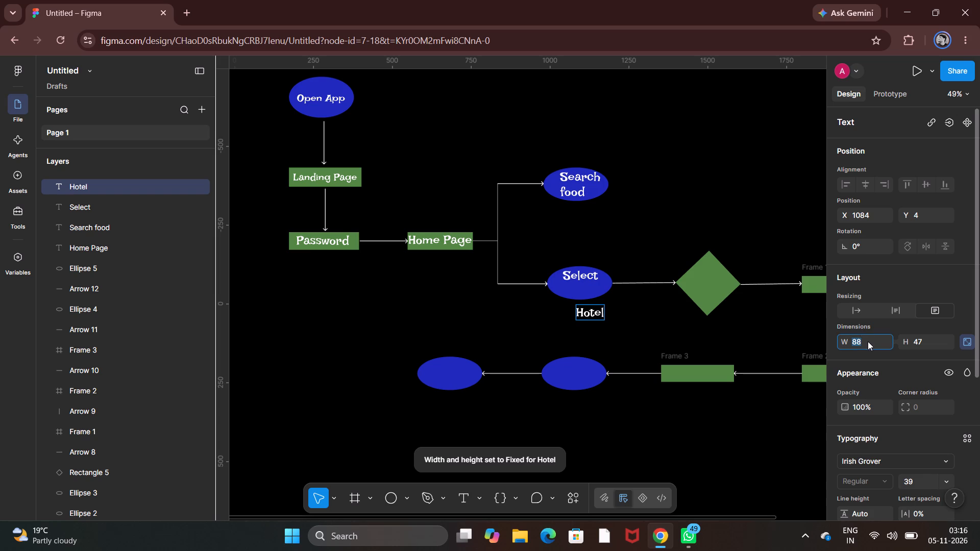
key(BackSpace)
text(20)
key(3)
click(935, 337)
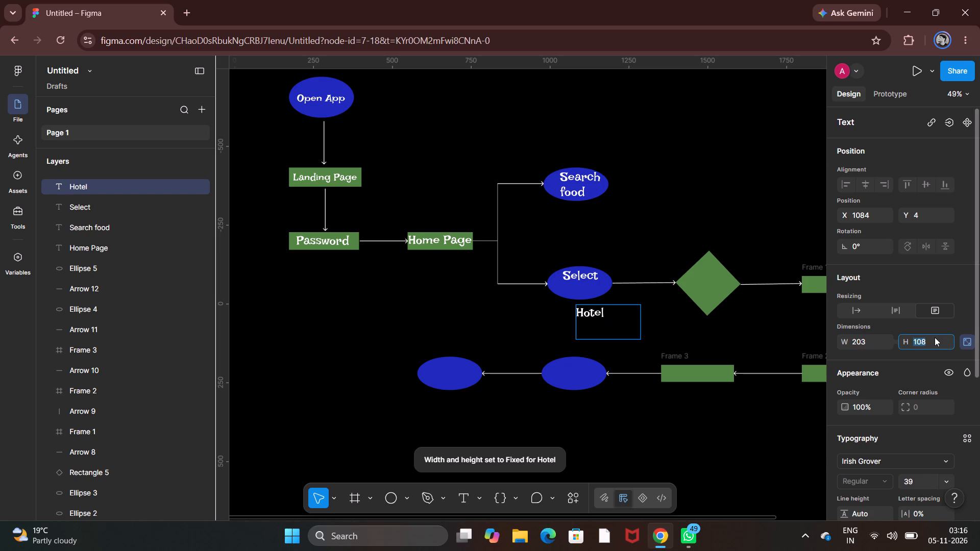
key(BackSpace)
text(39)
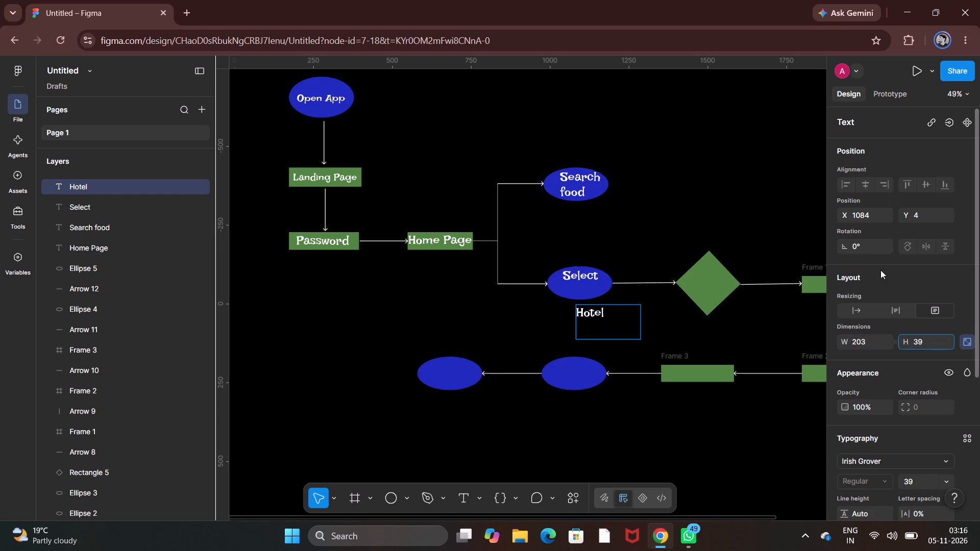
click(776, 230)
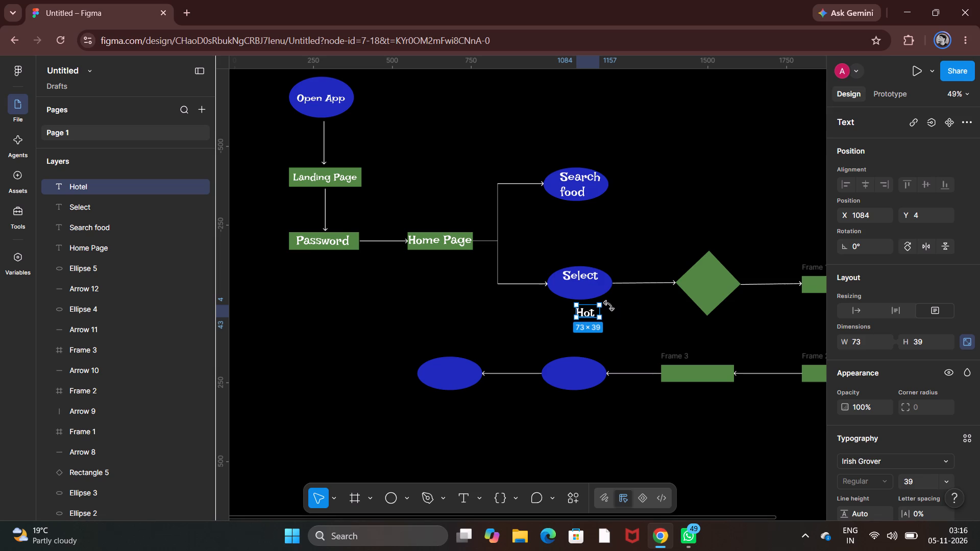
Enlarge the "Hotel" text box to about 129 × 69 and move it onto the blue ellipse directly beneath "Select".
drag(601, 320, 609, 327)
drag(594, 316, 584, 303)
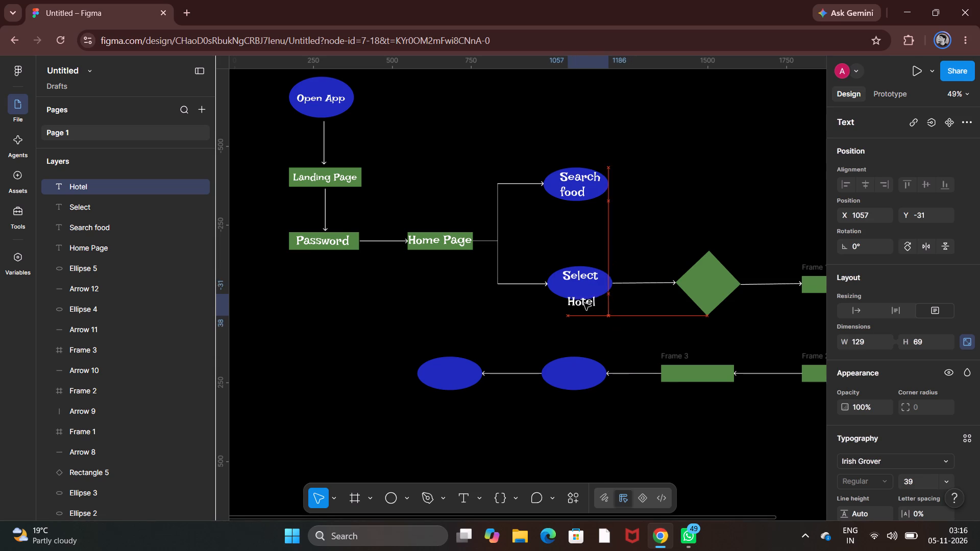
drag(584, 303, 581, 293)
click(682, 210)
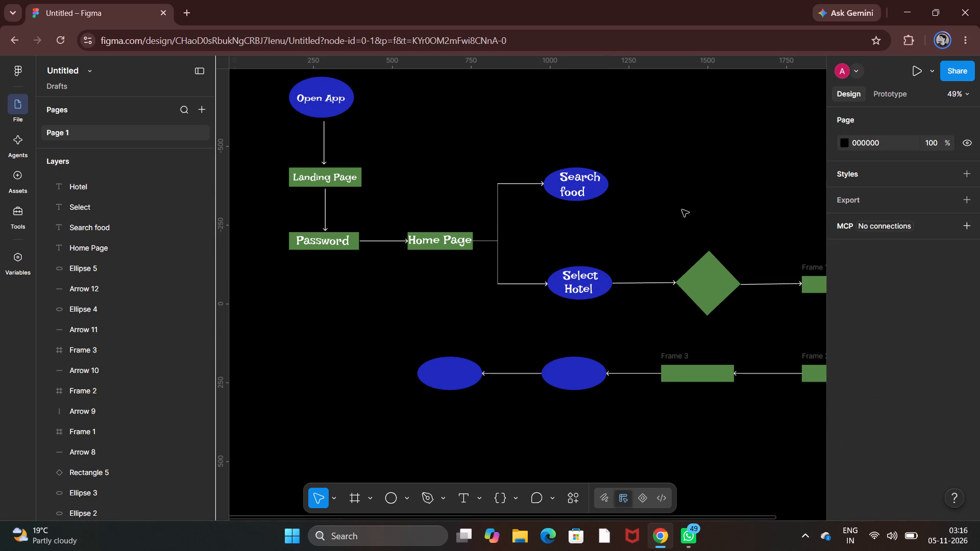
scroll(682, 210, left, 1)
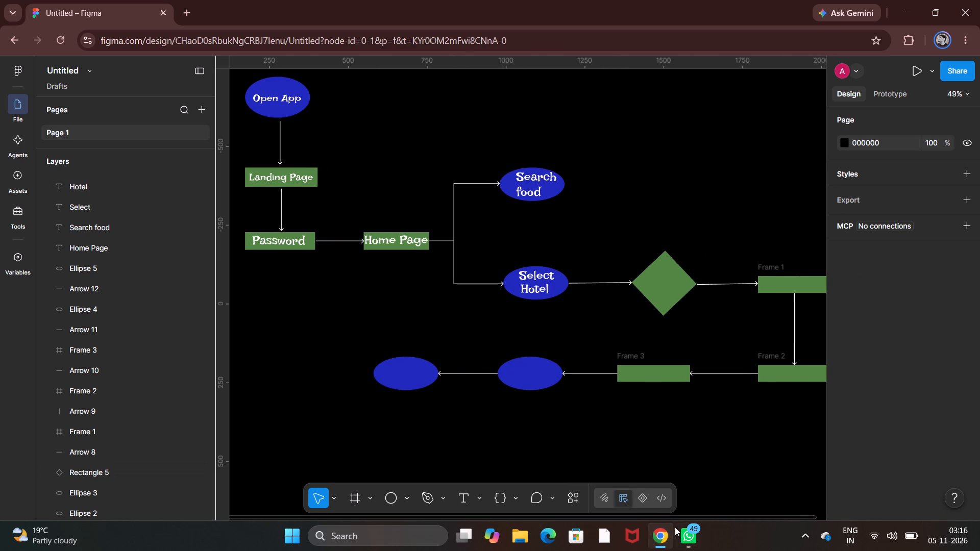
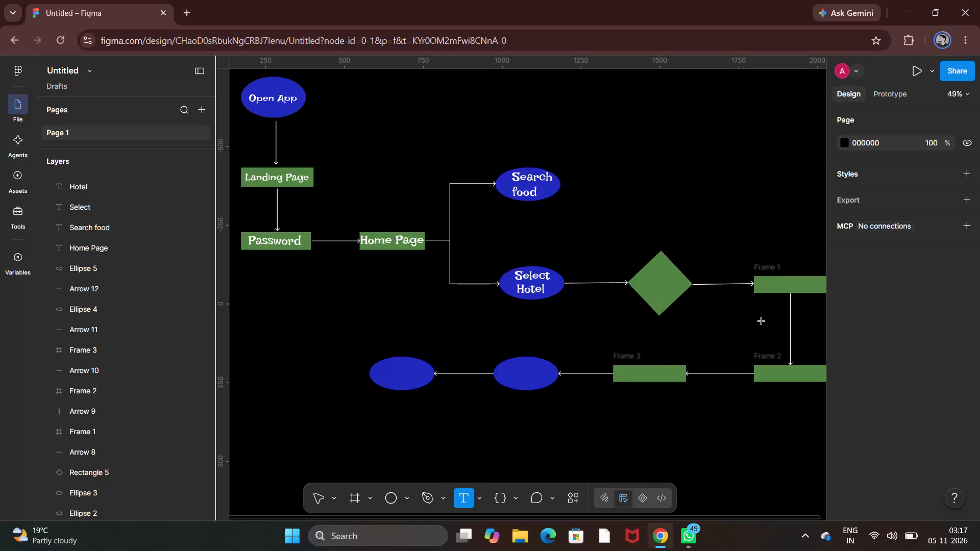
Add the text "Add items" inside Frame 1, the green box following the decision diamond.
scroll(756, 321, left, 1)
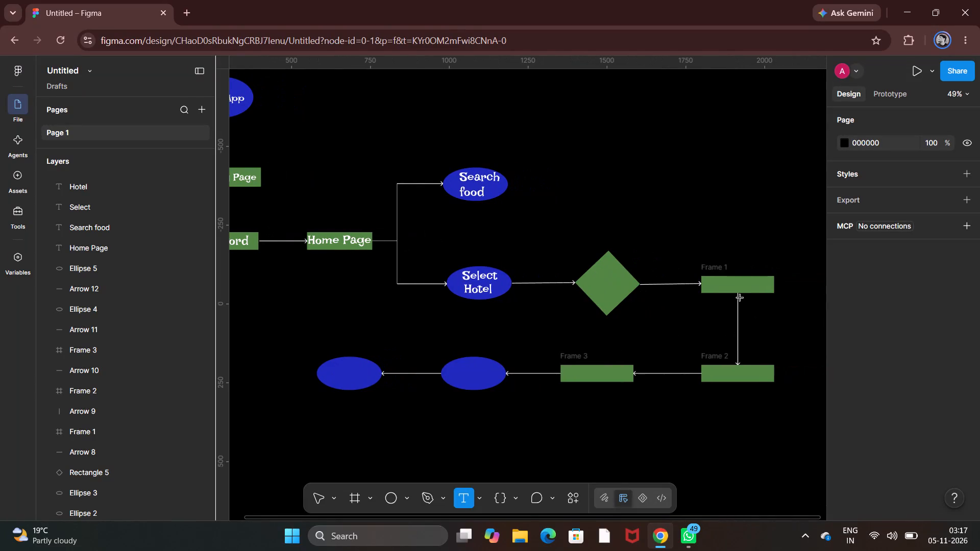
click(708, 285)
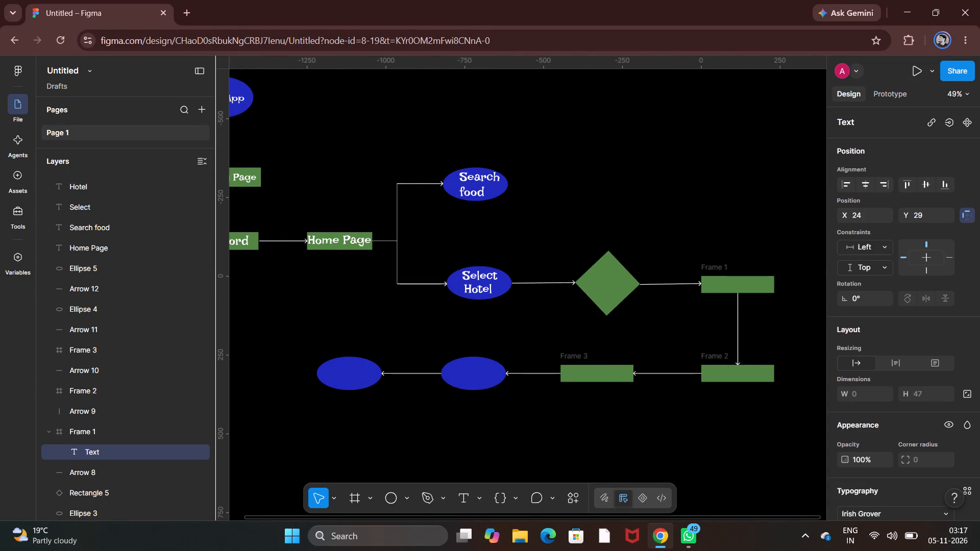
key(shift+a)
text(dd items)
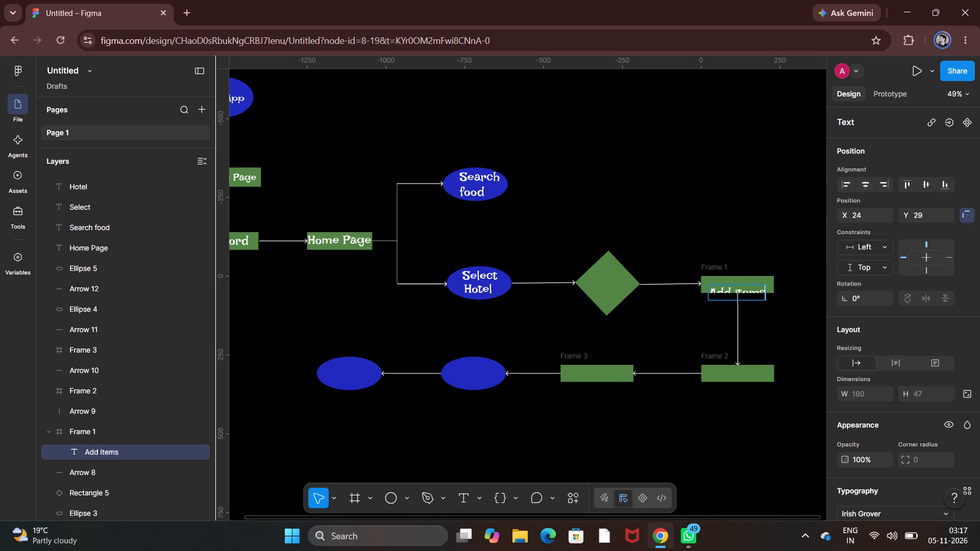
key(Up)
key(Up)
key(Return)
key(BackSpace)
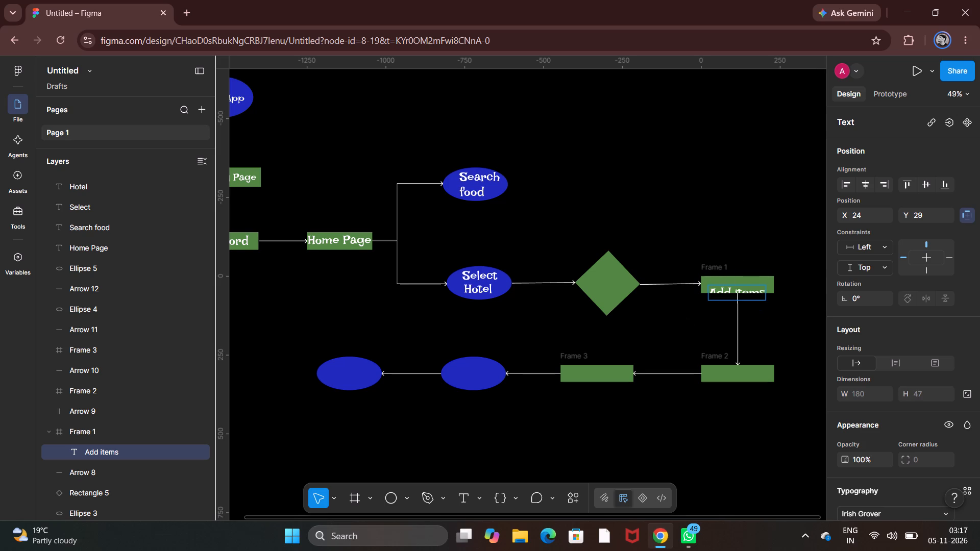
Move the "Add items" text up to Y 5 within Frame 1, keeping X 24, and deselect it.
click(635, 324)
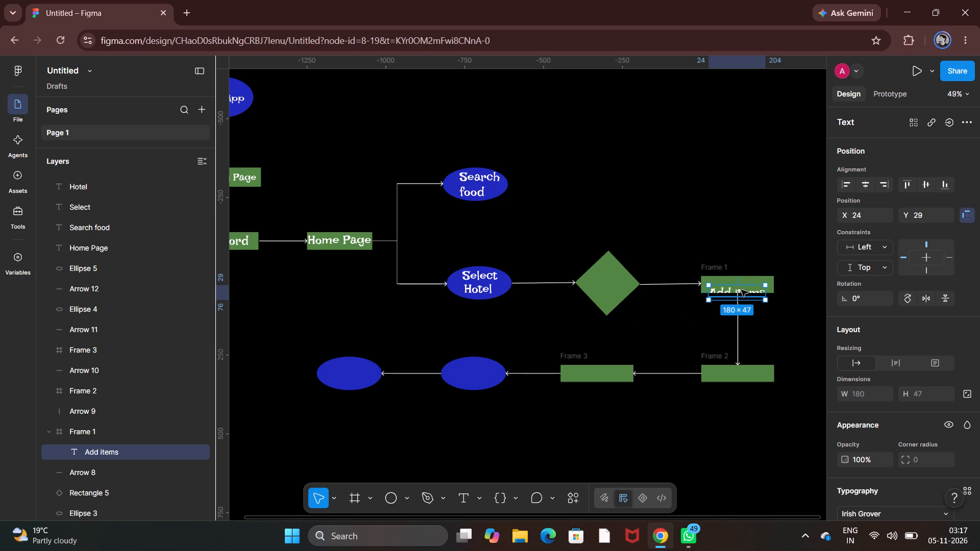
key(Up)
key(Up)
key(Up)
key(Up)
key(Up)
key(Up)
key(Up)
key(Up)
key(Up)
key(Up)
key(Up)
key(Up)
key(Up)
key(Up)
key(Up)
key(Up)
key(Up)
key(Up)
key(Up)
key(Up)
key(Up)
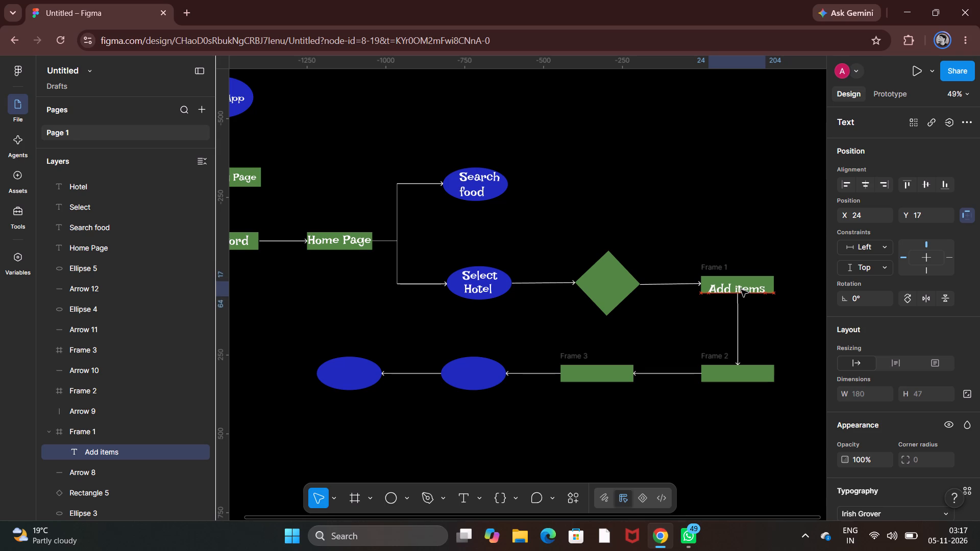
key(Up)
key(Up)
key(Up)
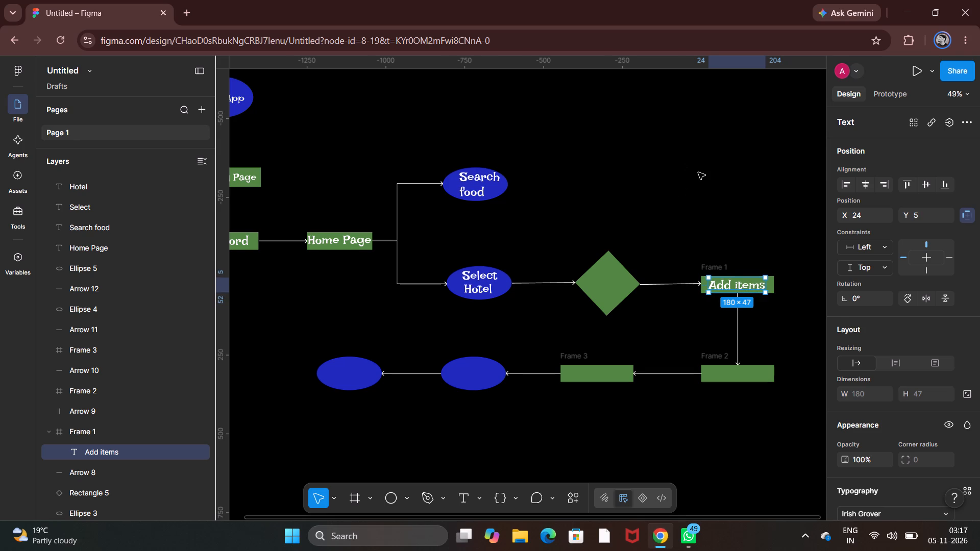
click(698, 172)
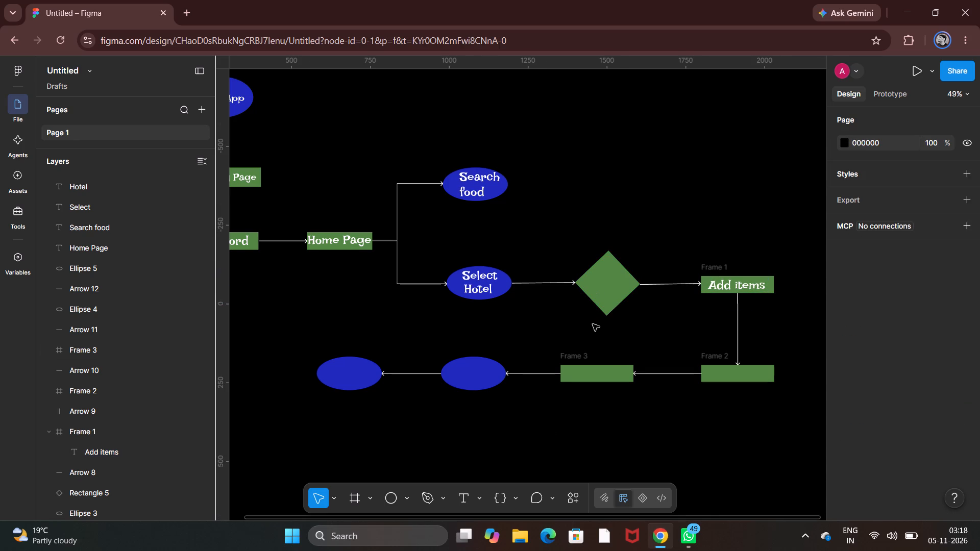
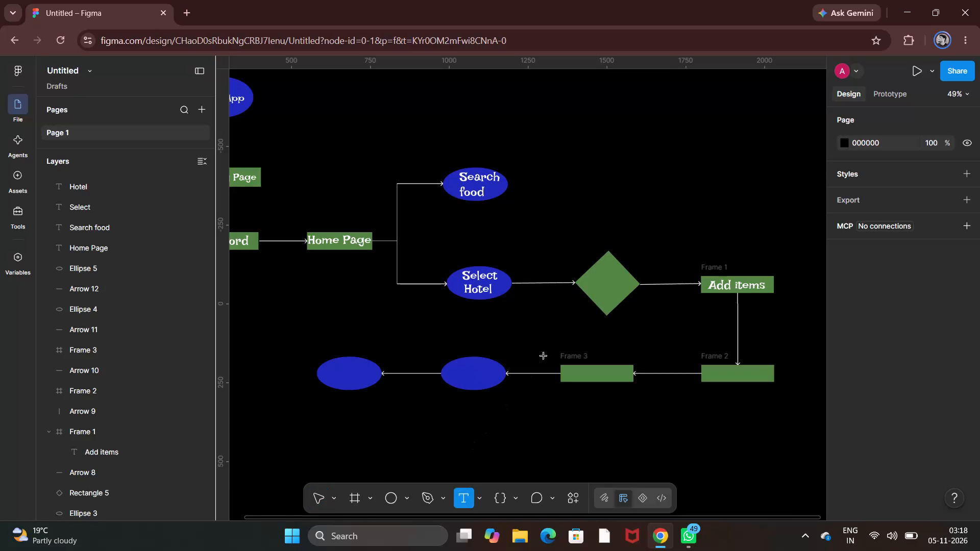
Add the text "Order" on the green decision diamond.
click(610, 271)
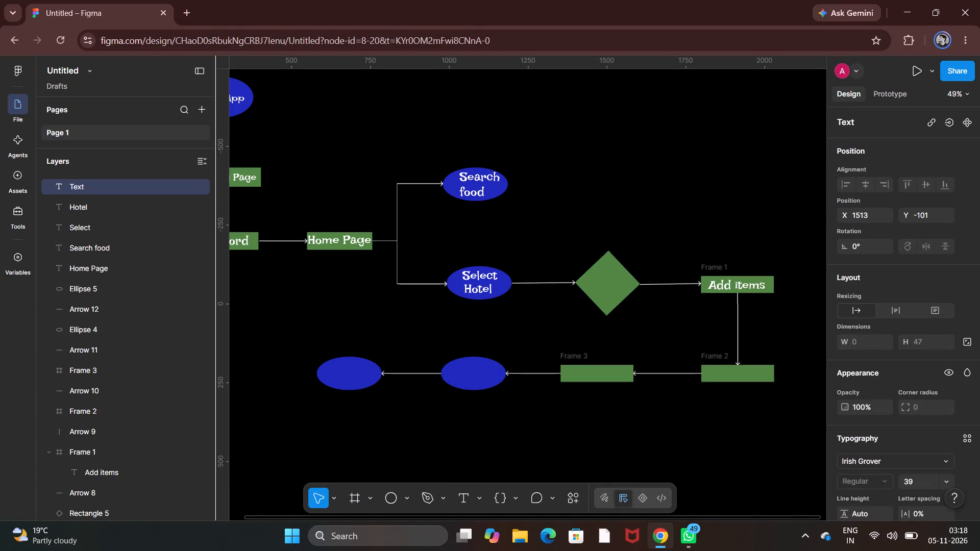
key(shift+o)
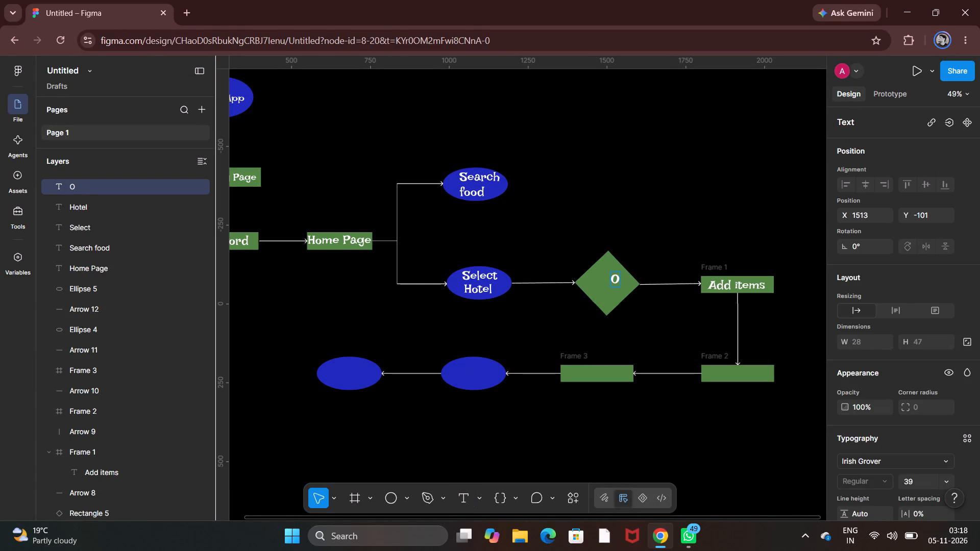
text(rder)
click(625, 199)
Move the "Order" text into the upper half of the diamond, at X 1451, Y -127.
drag(649, 195, 631, 270)
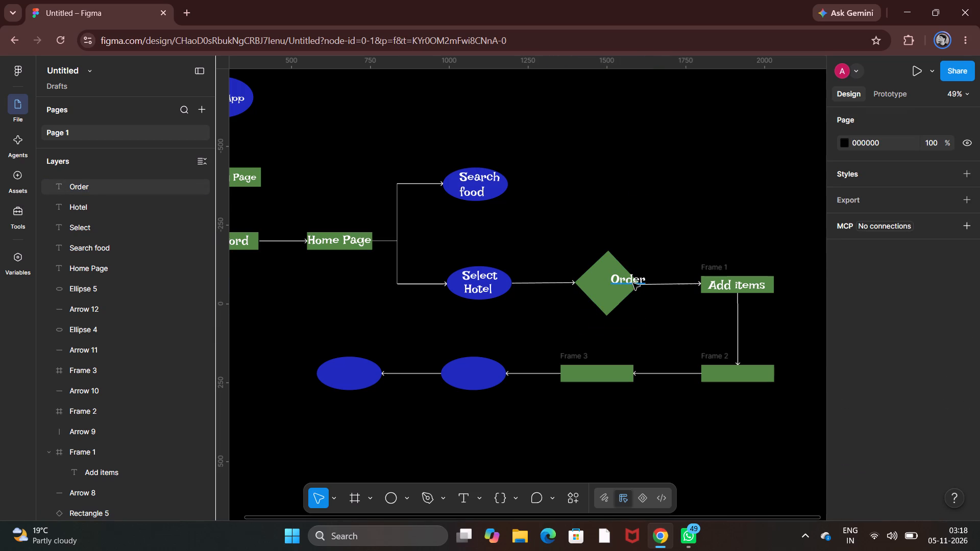
drag(632, 283, 612, 275)
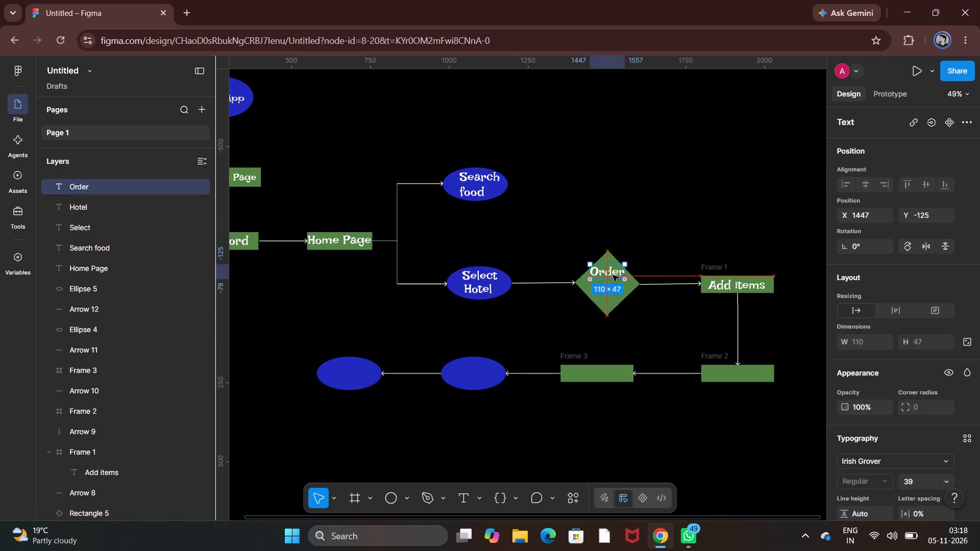
drag(612, 275, 612, 274)
key(Right)
key(Right)
key(Right)
key(Right)
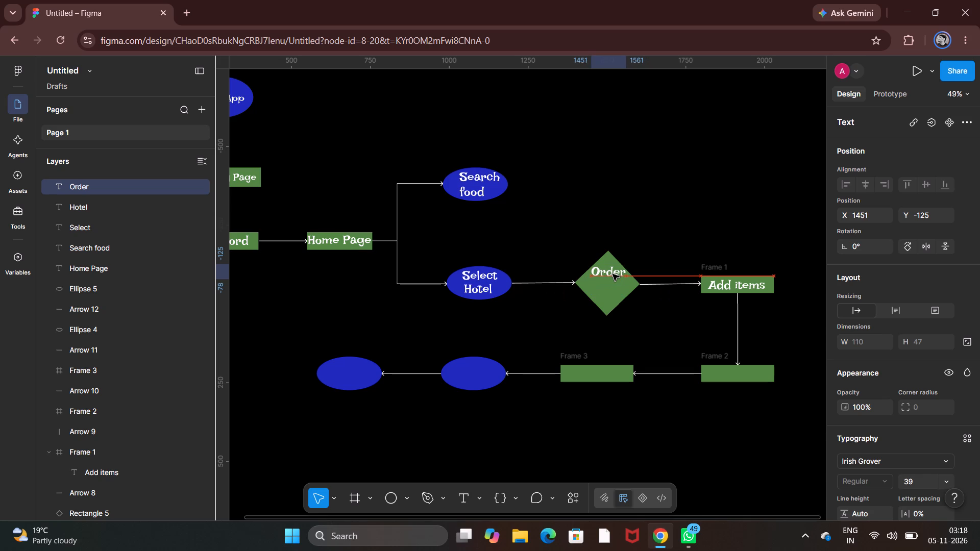
key(Right)
key(Up)
key(Up)
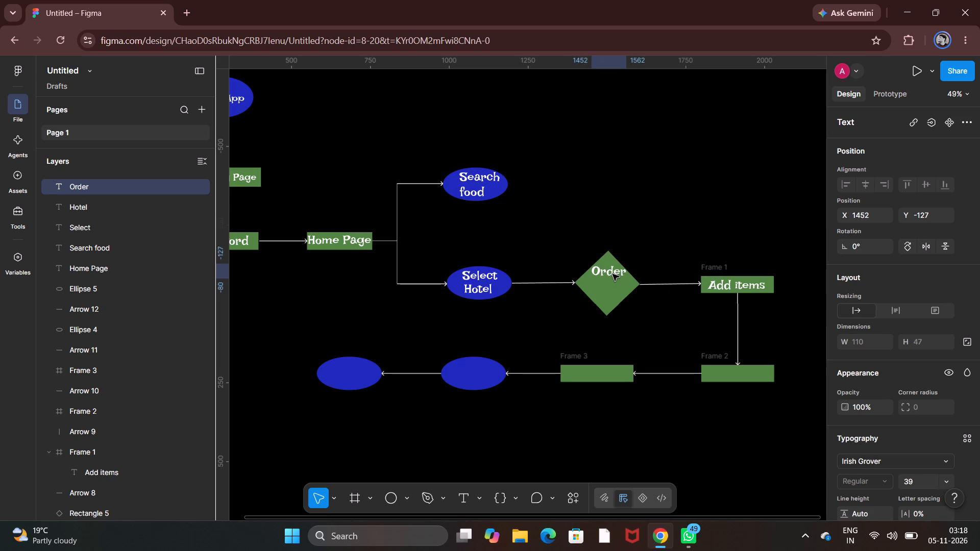
key(Left)
Add a separate two-line text "from here?" on the lower part of the diamond, with "here?" on the second line.
click(464, 502)
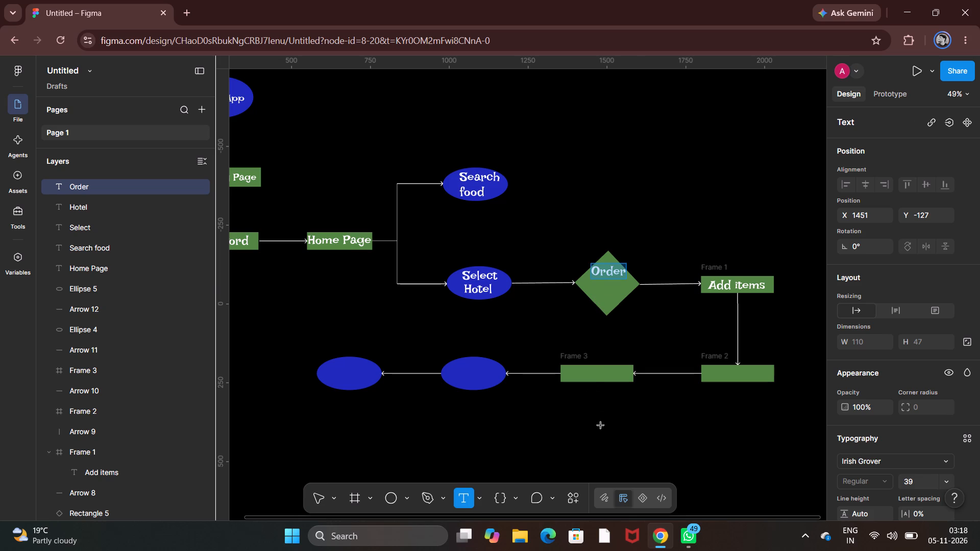
click(607, 295)
text(fro)
key(m)
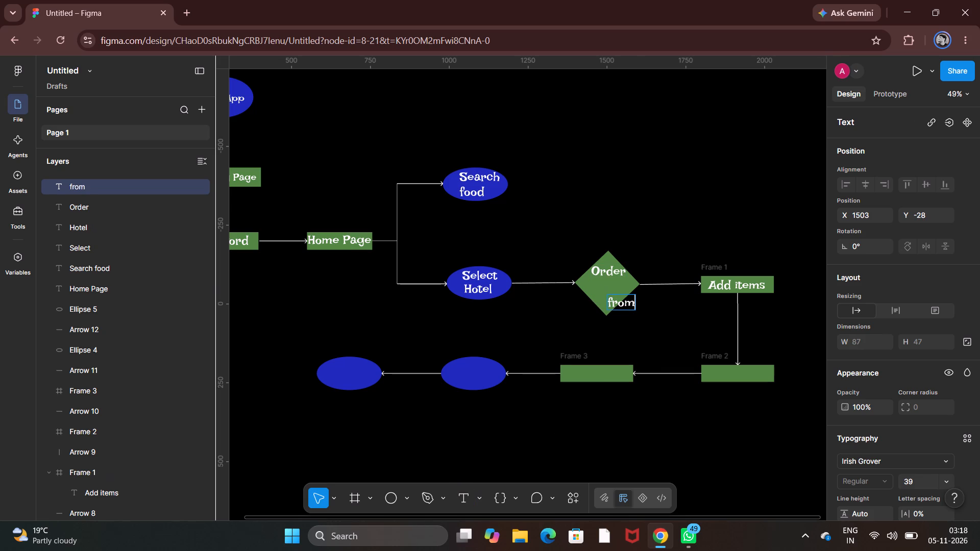
key(Return)
text(here)
key(shift+question)
click(588, 170)
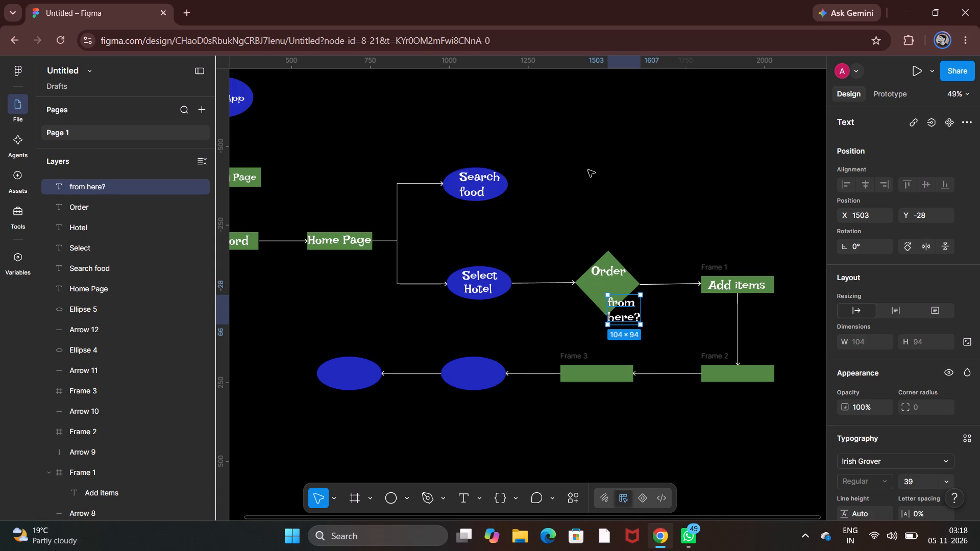
click(660, 187)
Move the "from here?" text up beneath "Order" inside the diamond and reduce its text box height to 77.
drag(626, 316, 613, 298)
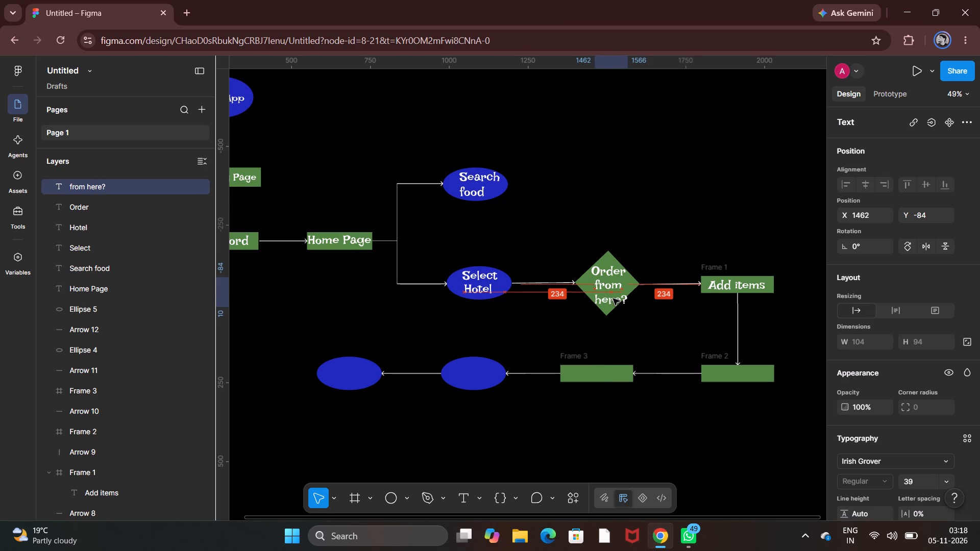
drag(613, 298, 611, 295)
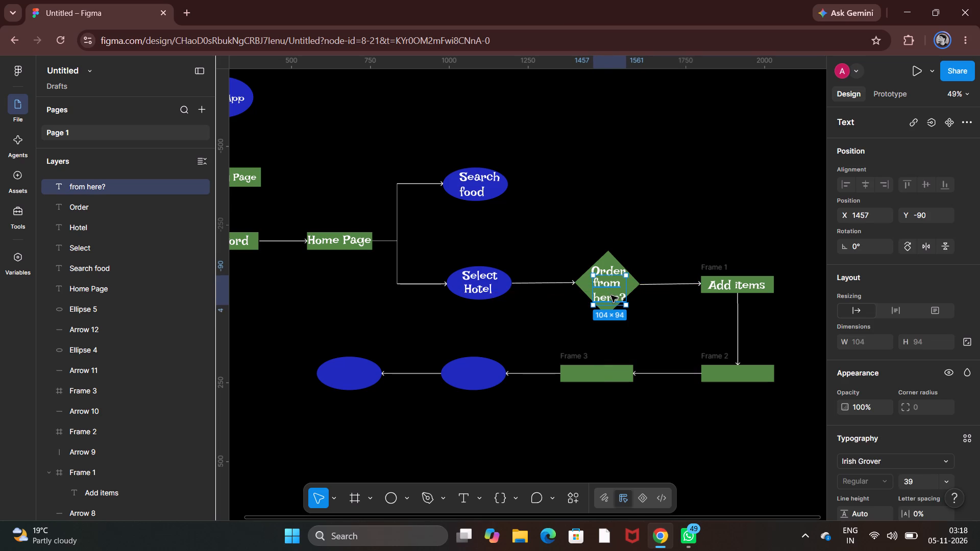
click(628, 304)
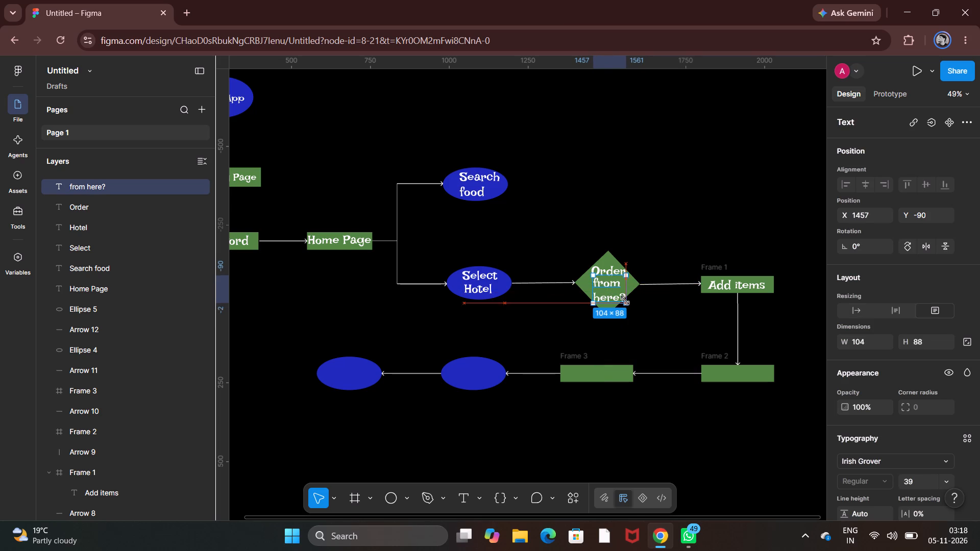
click(653, 233)
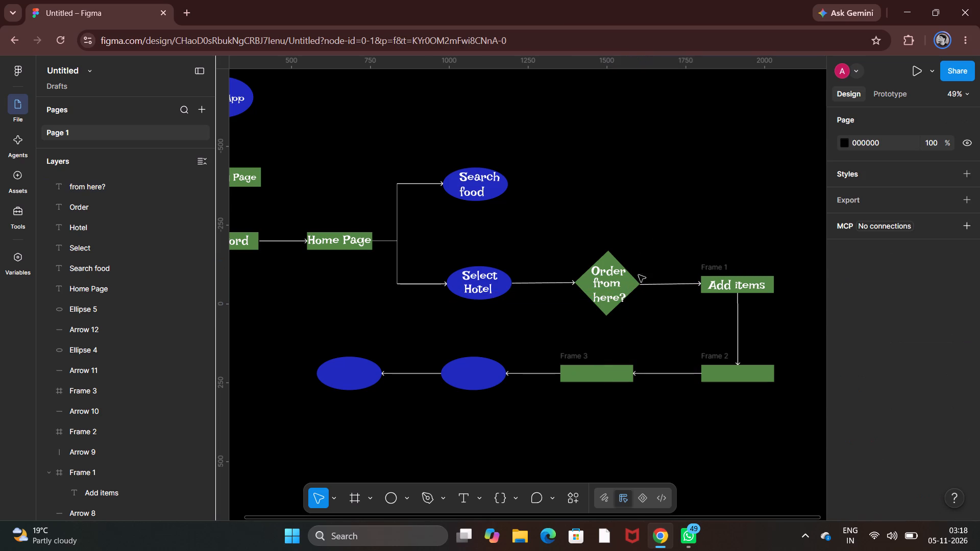
Reposition the "from here?" text to line up directly under "Order" in the diamond, at about X 1451, Y -90, and deselect it.
click(616, 292)
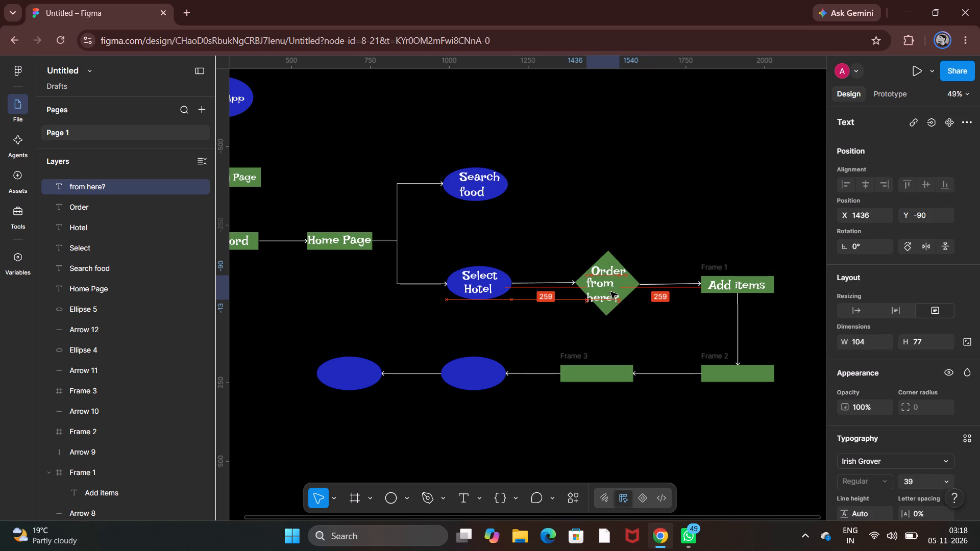
click(652, 350)
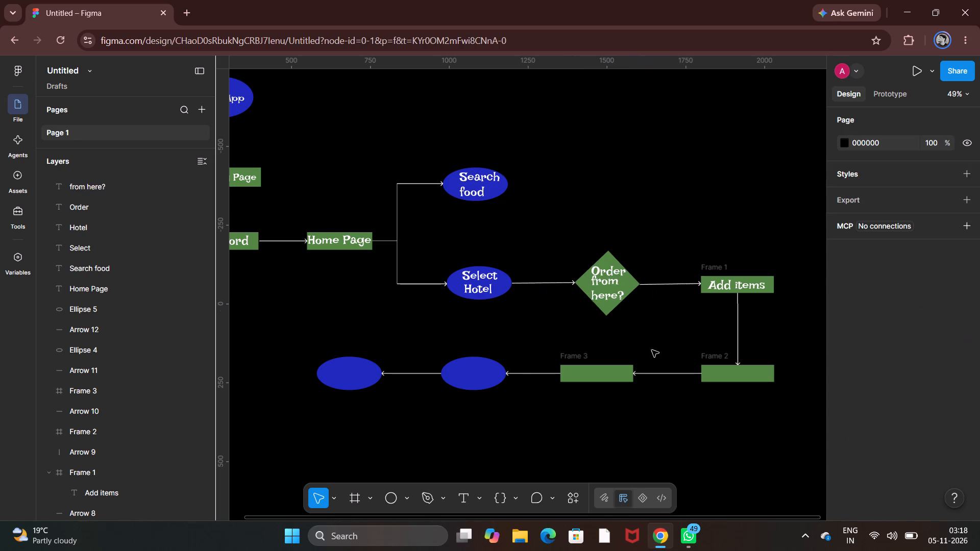
drag(613, 273, 631, 252)
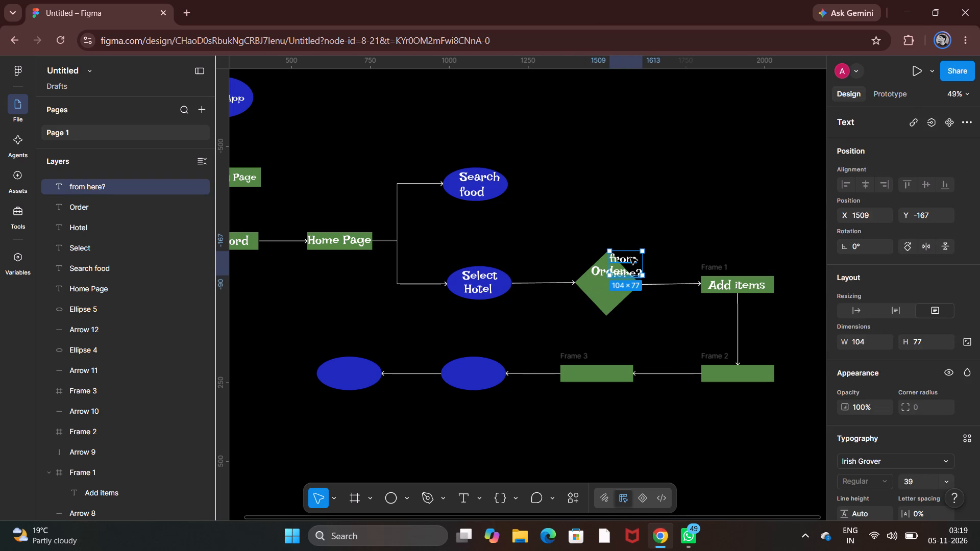
drag(630, 258, 614, 278)
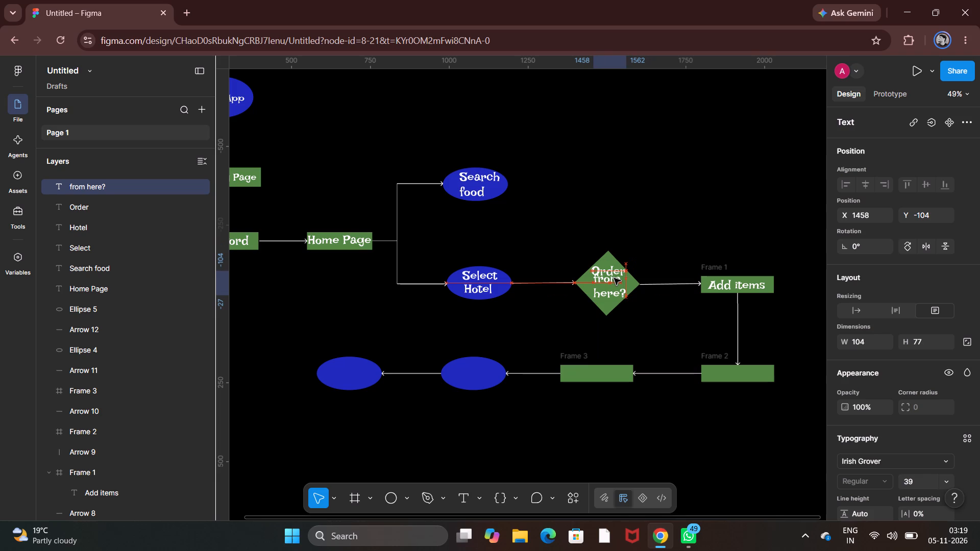
drag(614, 278, 612, 281)
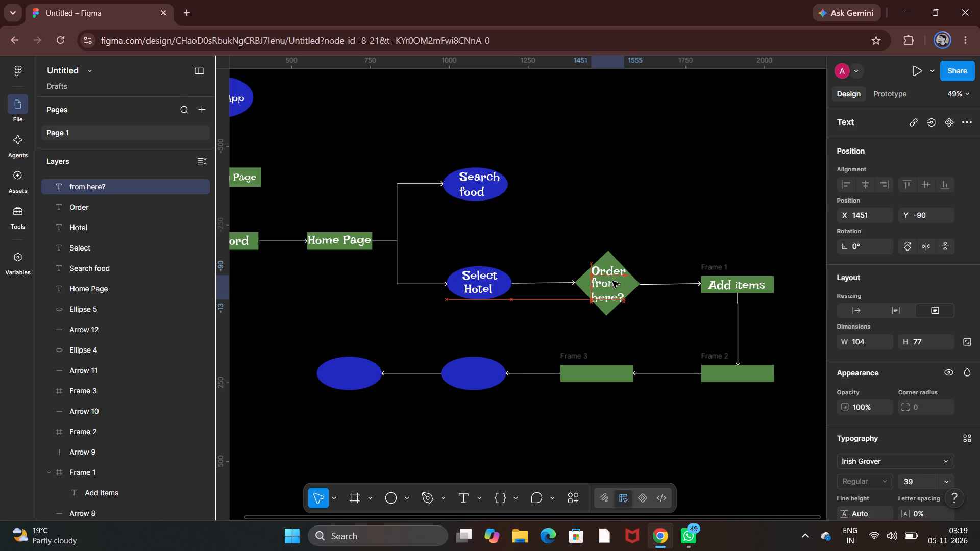
drag(612, 281, 612, 282)
drag(612, 282, 613, 282)
click(628, 251)
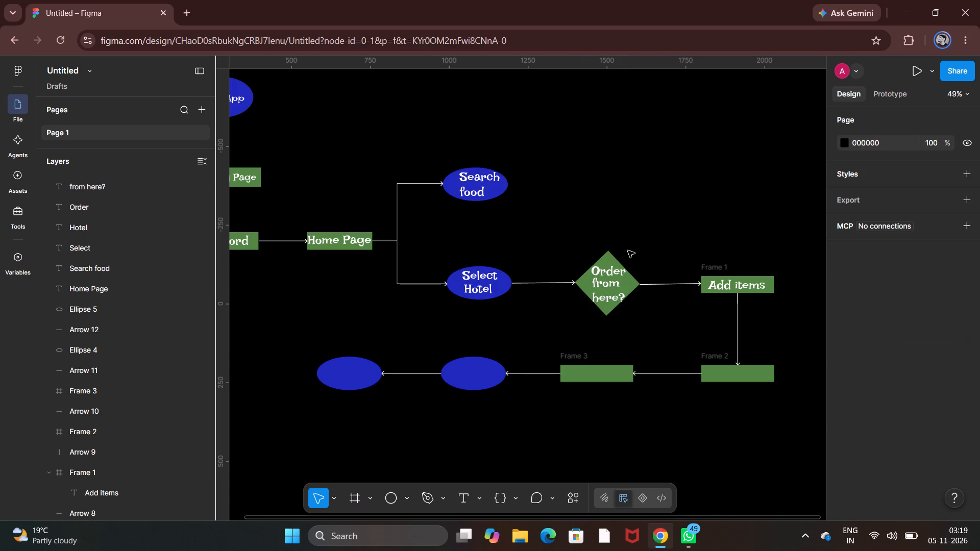
Nudge the "Order" text inside the diamond to X 1448, keeping Y at -127, and deselect it.
click(616, 266)
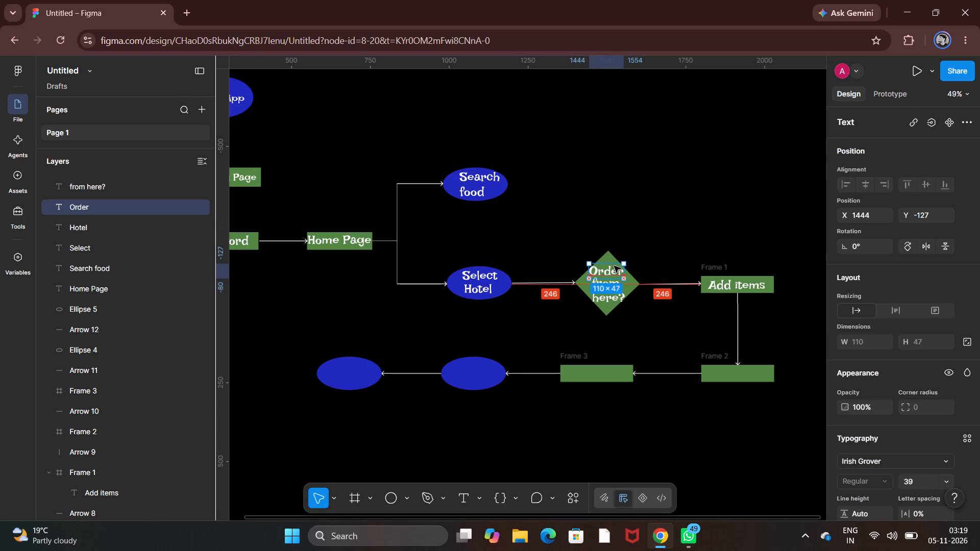
click(639, 196)
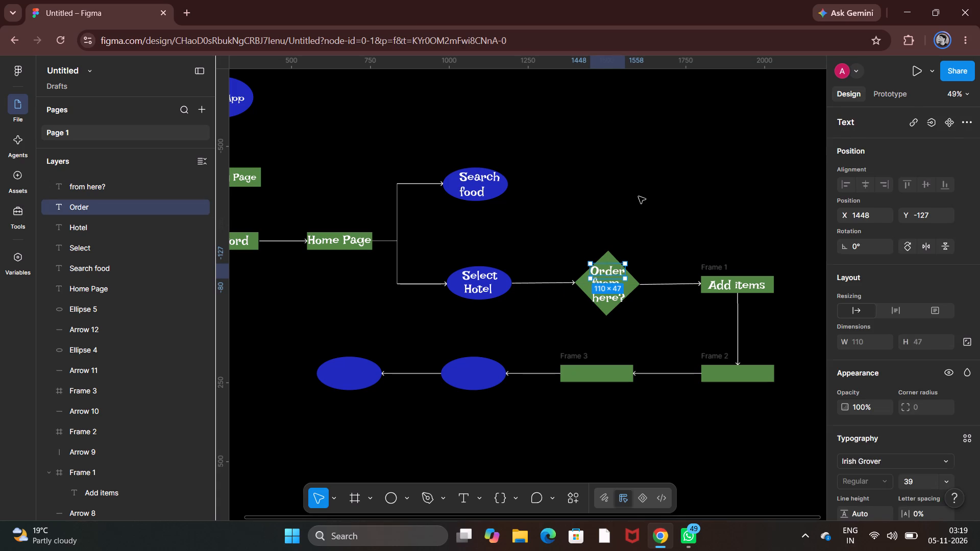
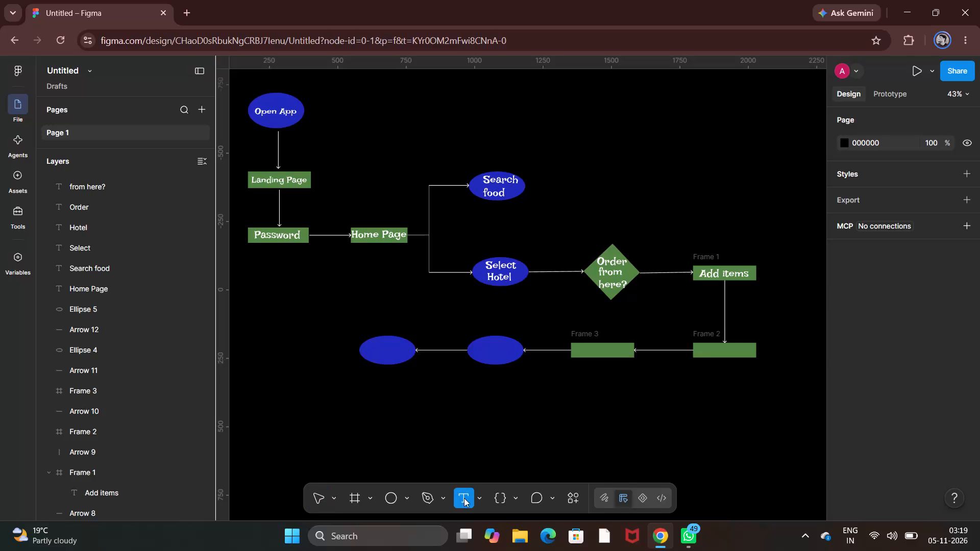
Add a text label inside green Frame 2, directly below the "Add items" frame, beginning with "Order previe".
click(715, 350)
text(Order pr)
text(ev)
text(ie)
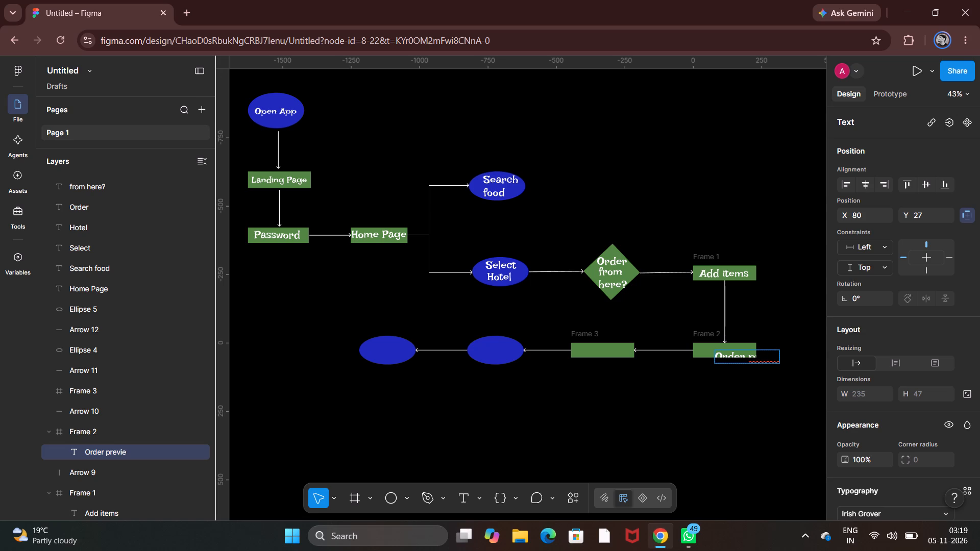
Complete the label in Frame 2 so it reads "Order preview", and deselect it.
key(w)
click(764, 427)
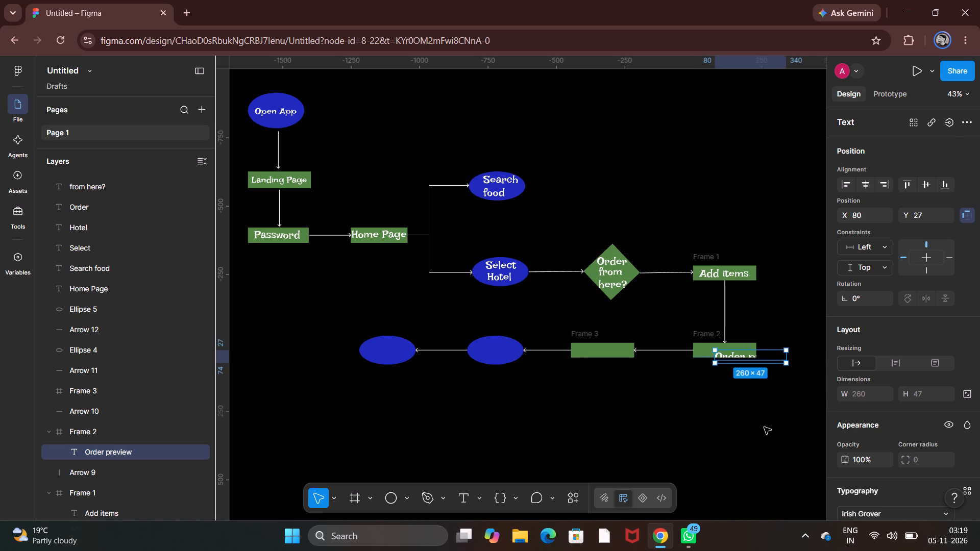
click(768, 435)
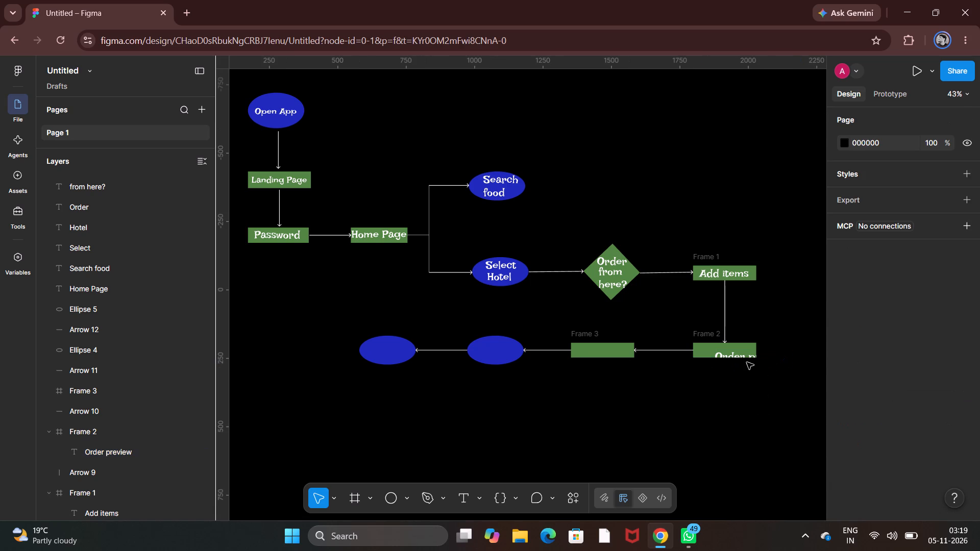
Move the "Order preview" text to X 0, Y 0 in Frame 2 and resize its text box to about 285 wide.
drag(743, 358, 722, 351)
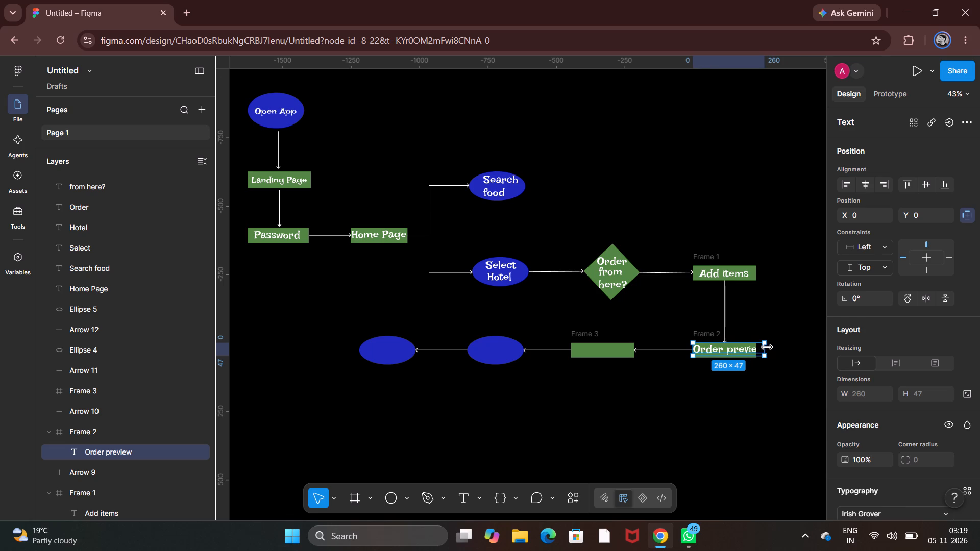
drag(767, 347, 751, 347)
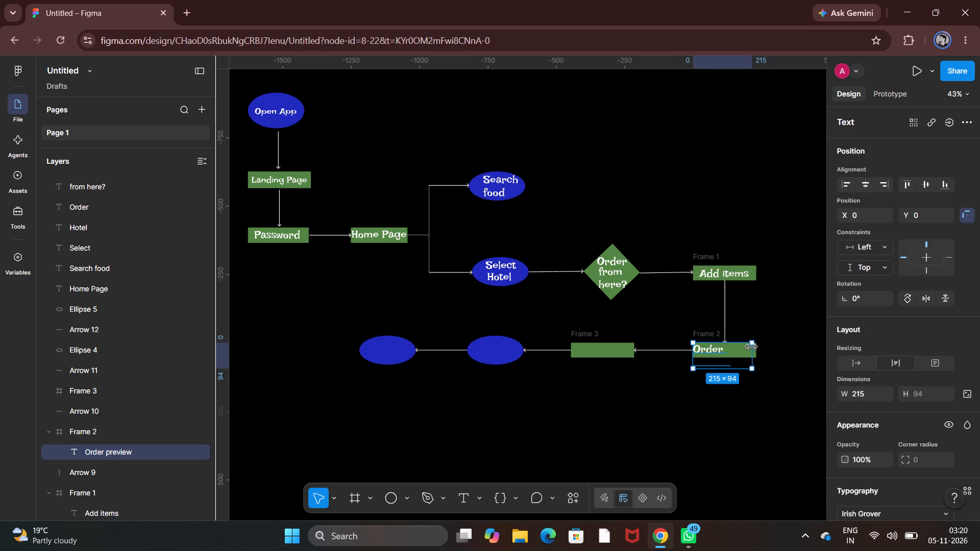
drag(751, 347, 762, 310)
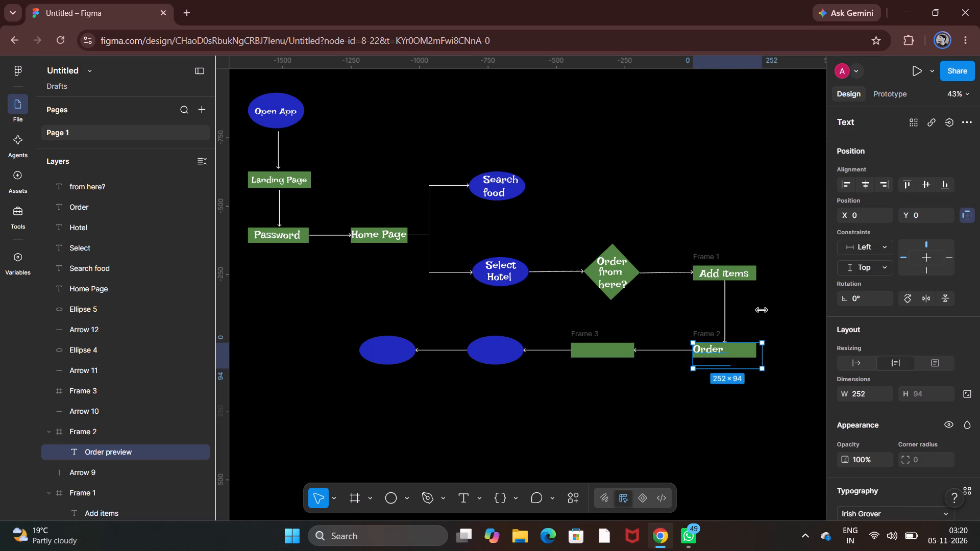
drag(762, 310, 771, 312)
Open the "Order preview" text for editing with all its characters selected, and activate the Text tool.
click(748, 349)
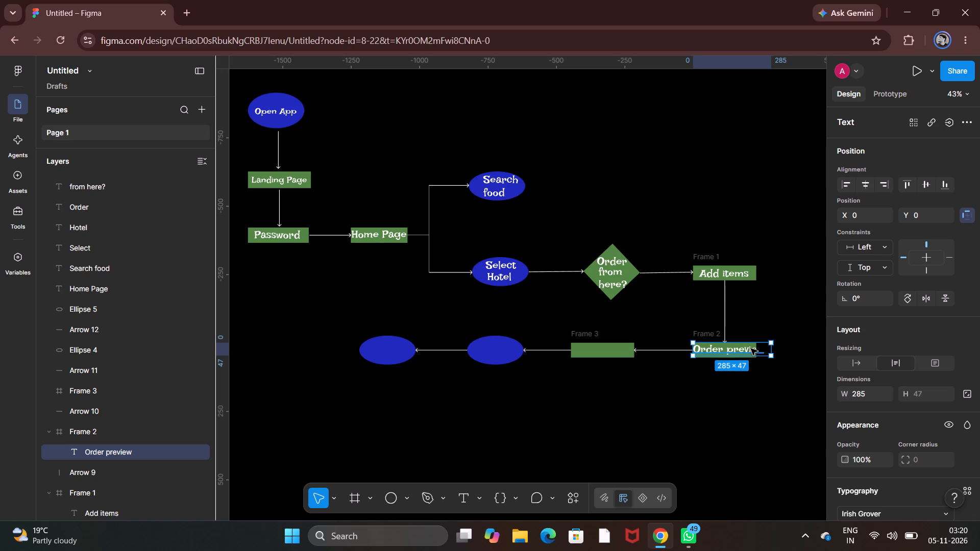
click(751, 348)
click(749, 348)
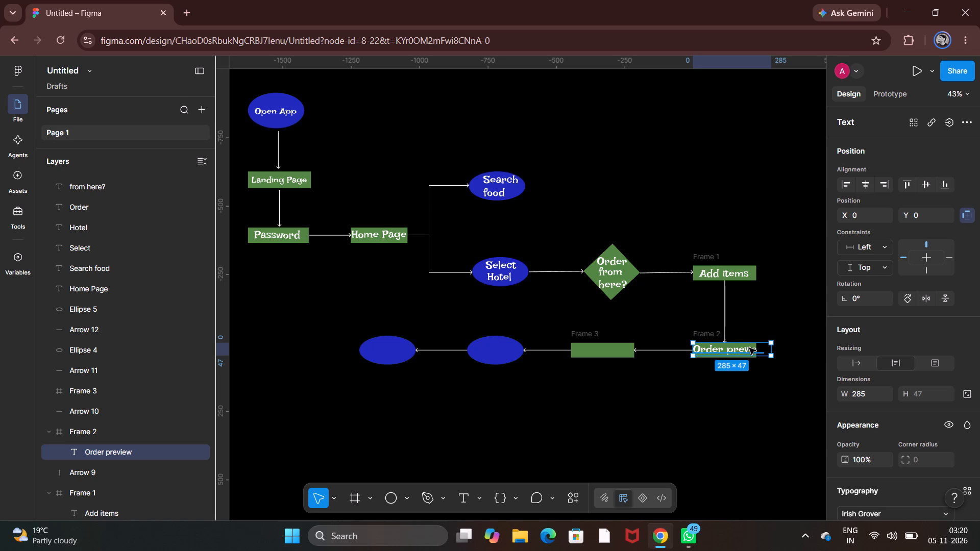
click(742, 395)
click(748, 348)
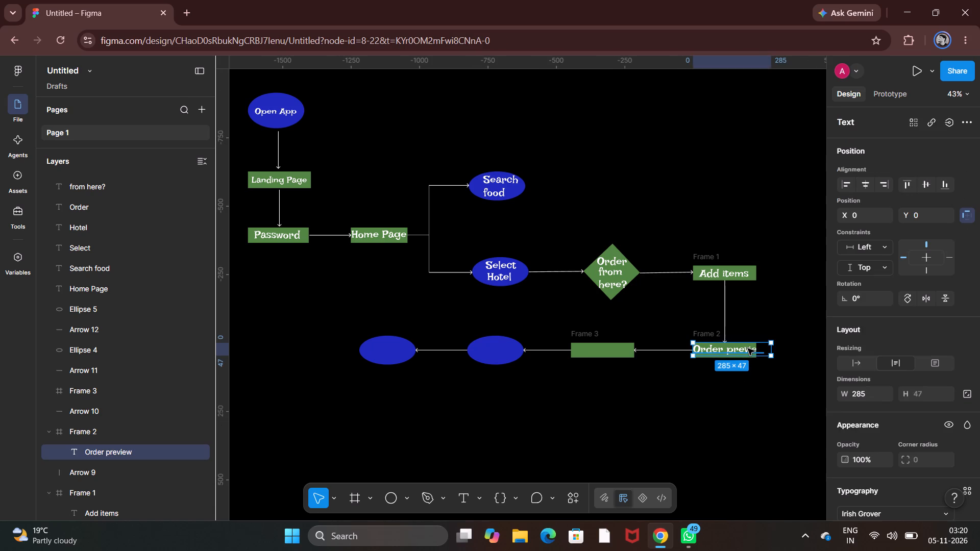
double_click(748, 348)
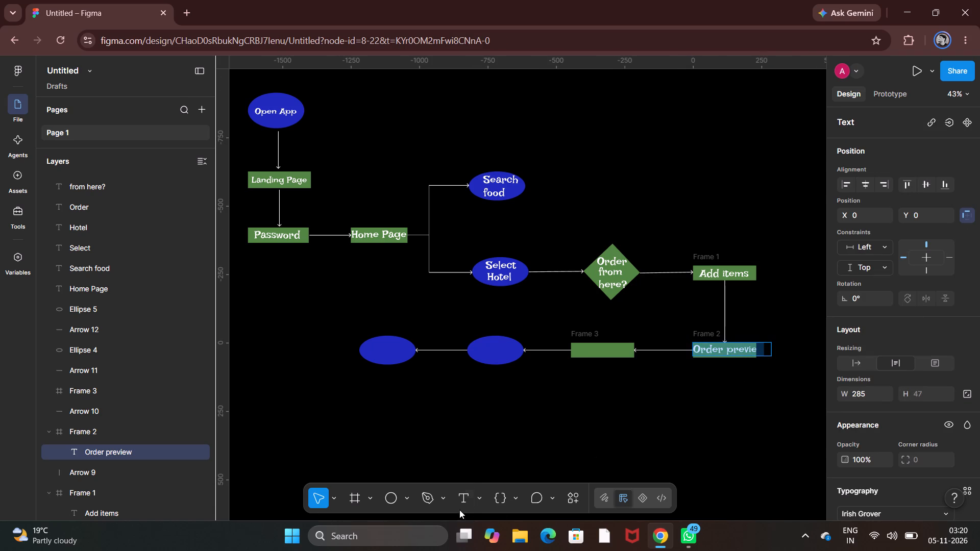
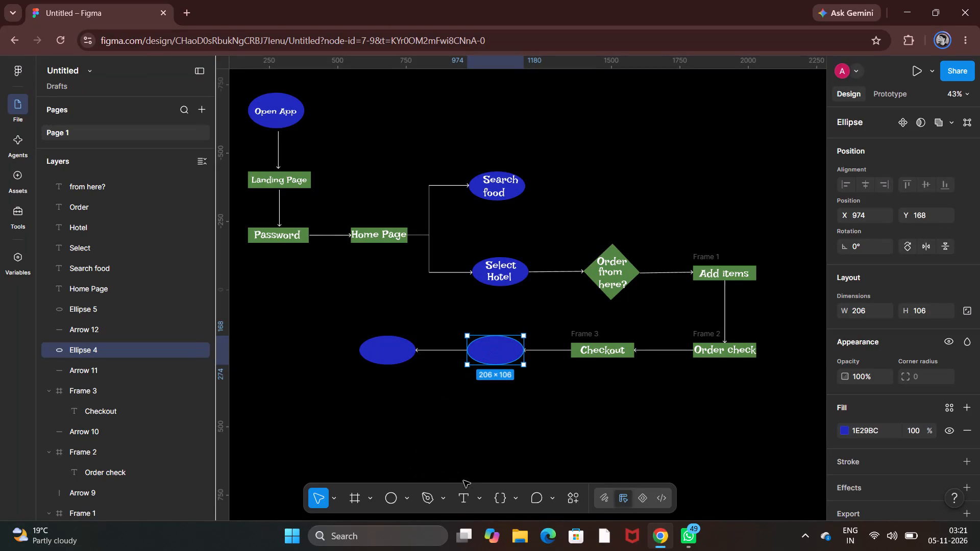
Add the text "Pay method" on the blue ellipse next to the Checkout box and move it to X 986, Y 201.
click(460, 502)
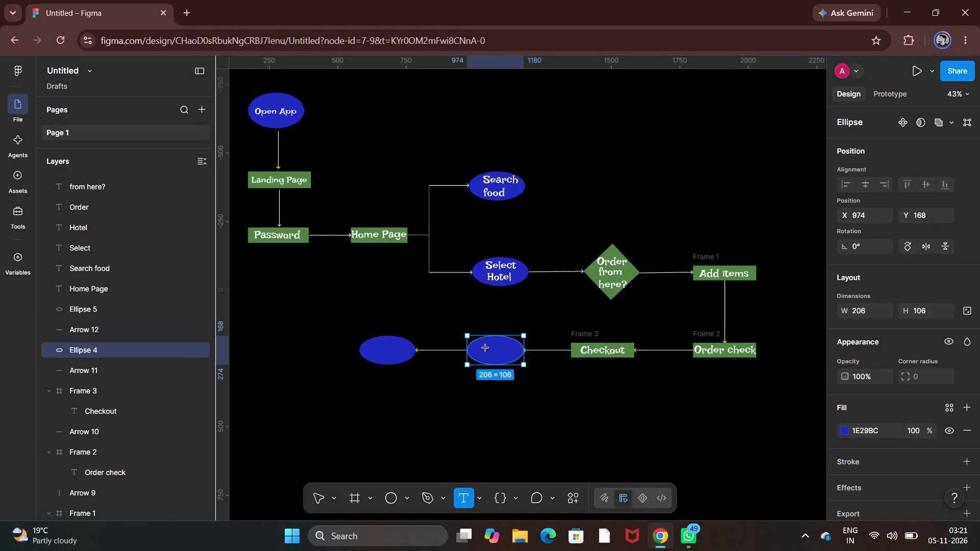
click(485, 348)
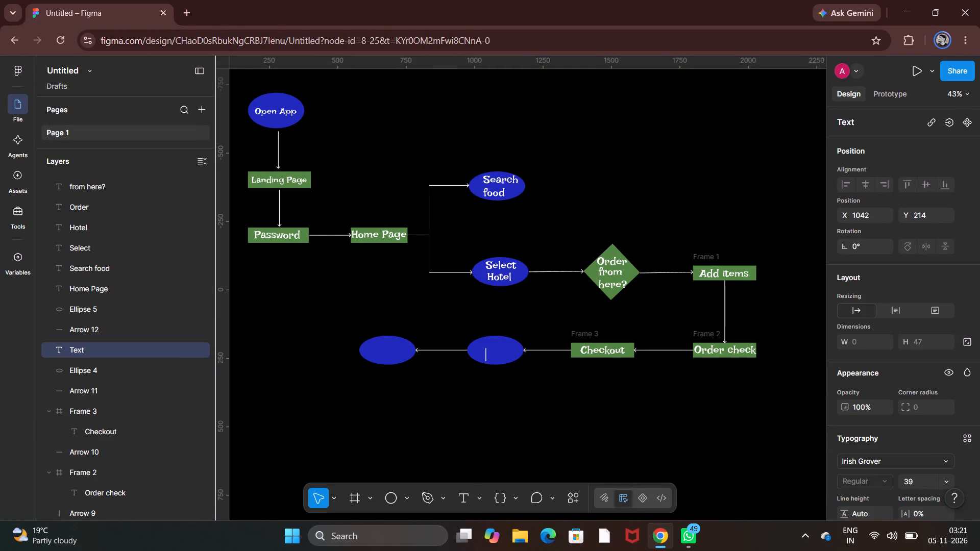
key(shift+p)
text(ay)
key(space)
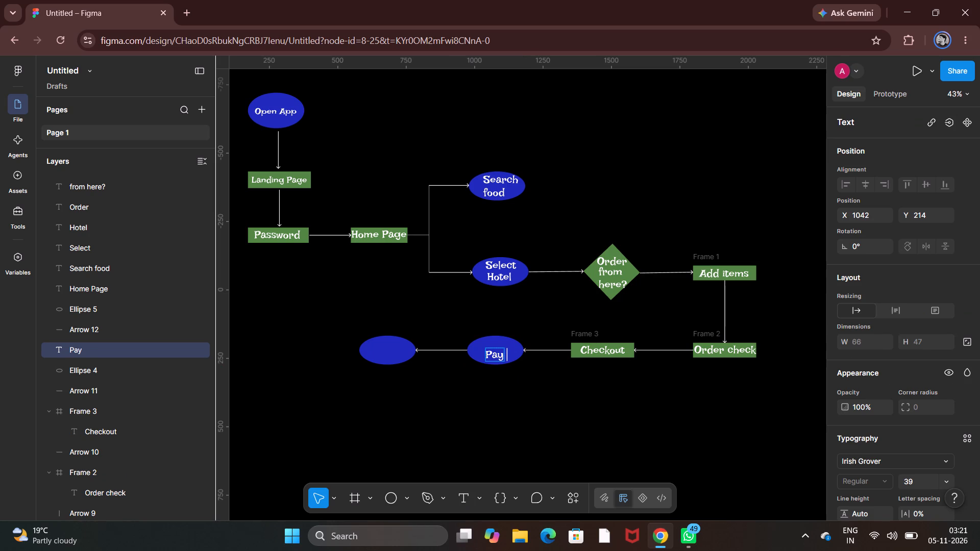
key(m)
text(ethid)
key(BackSpace)
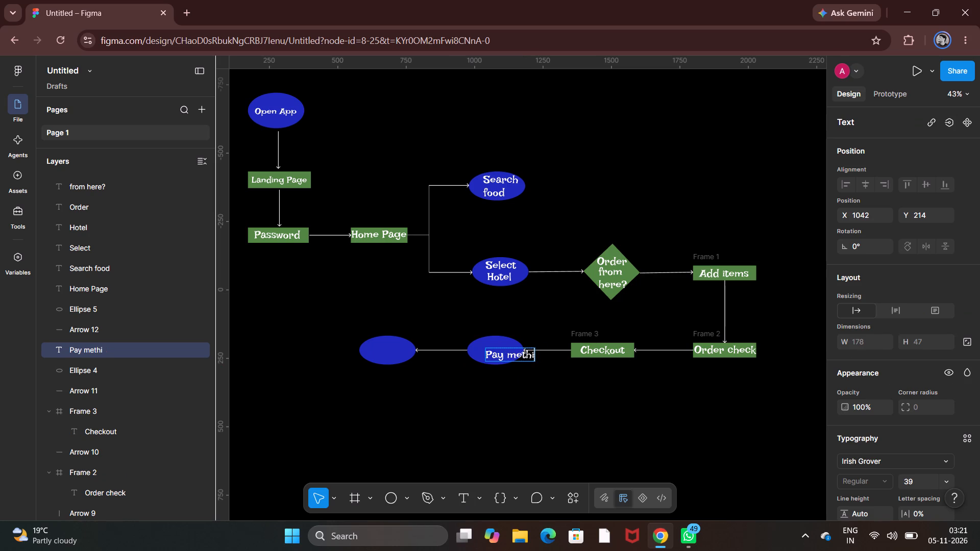
key(BackSpace)
text(od)
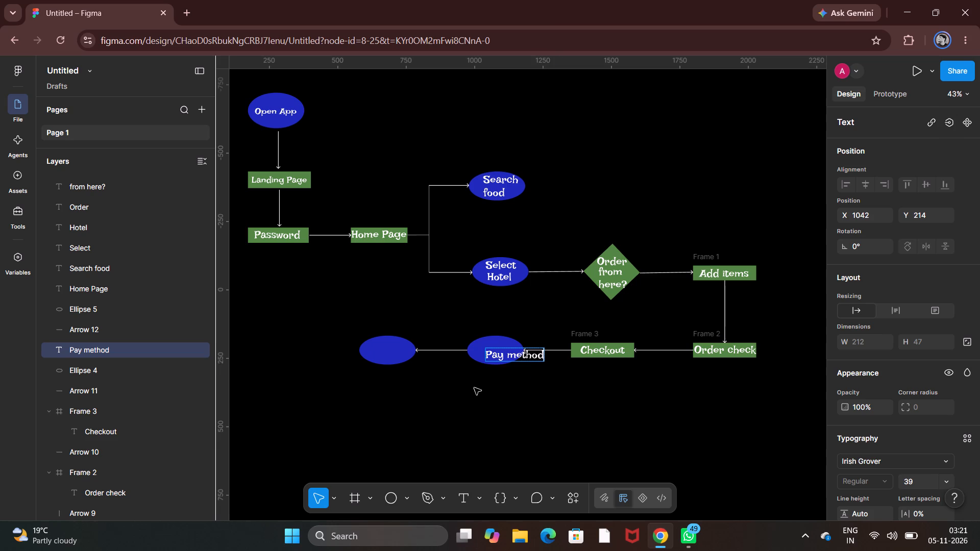
click(474, 388)
drag(512, 356, 499, 347)
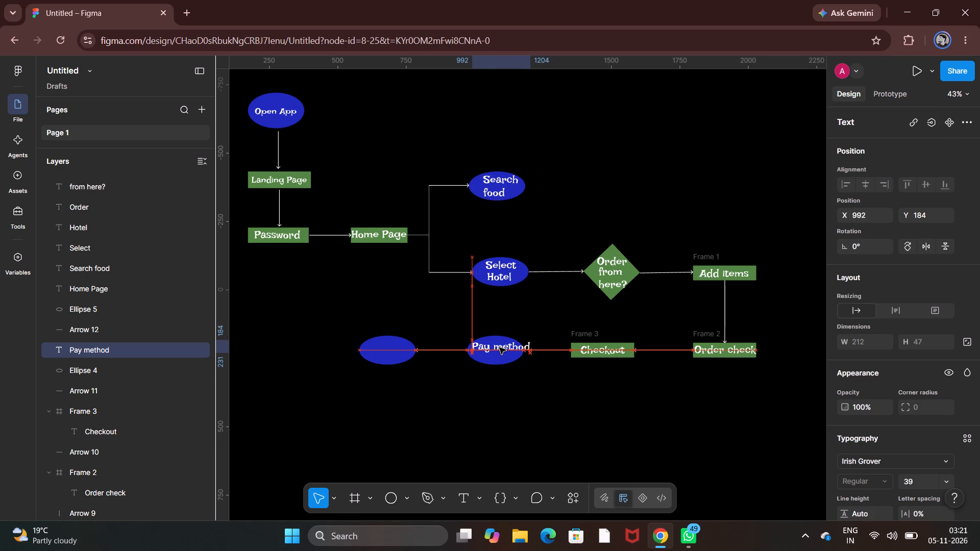
drag(499, 347, 496, 353)
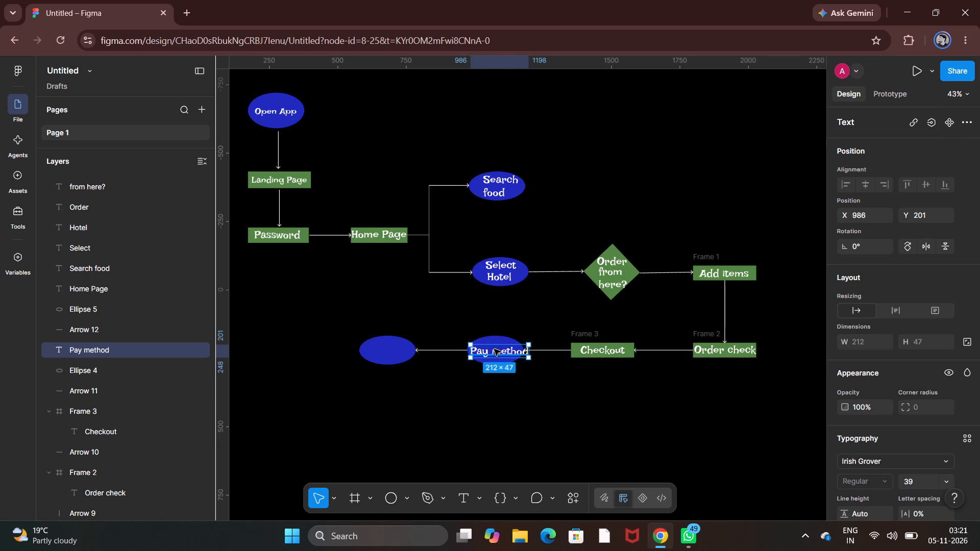
click(490, 353)
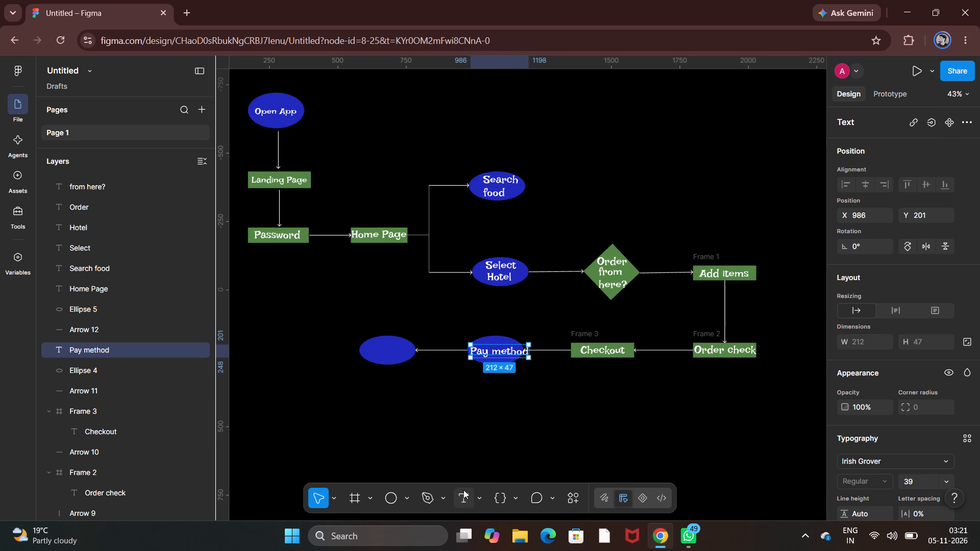
Break the "Pay method" label into two lines, with "method" on the second line, and deselect it.
click(462, 490)
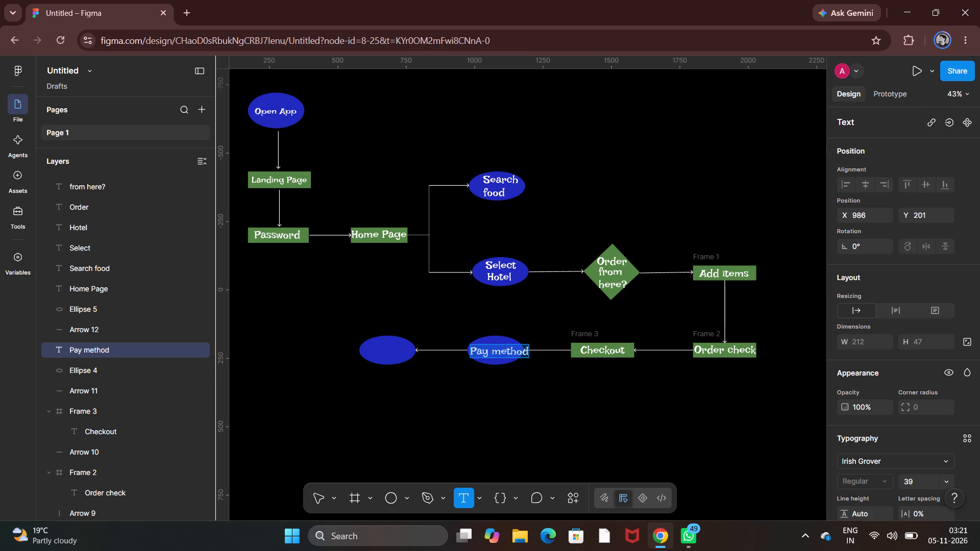
click(492, 352)
key(Return)
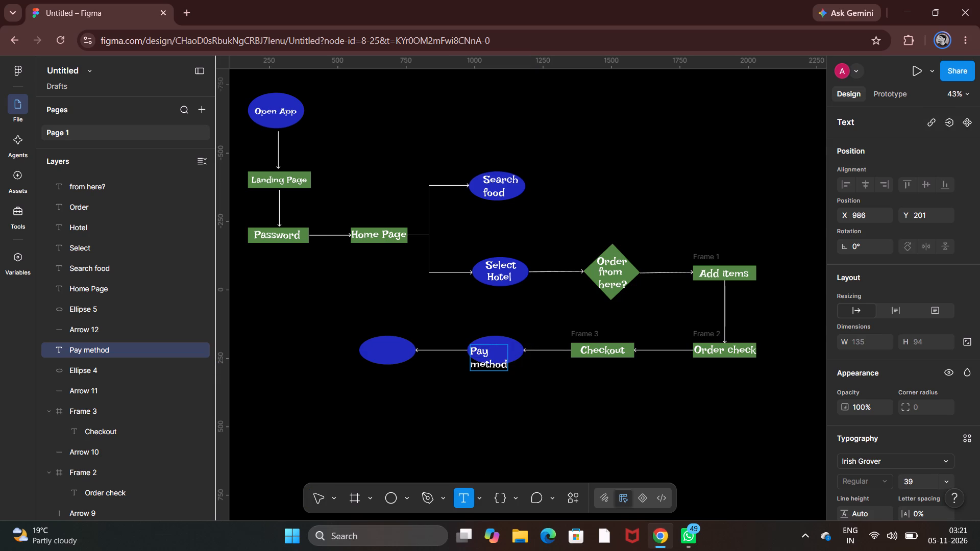
click(488, 413)
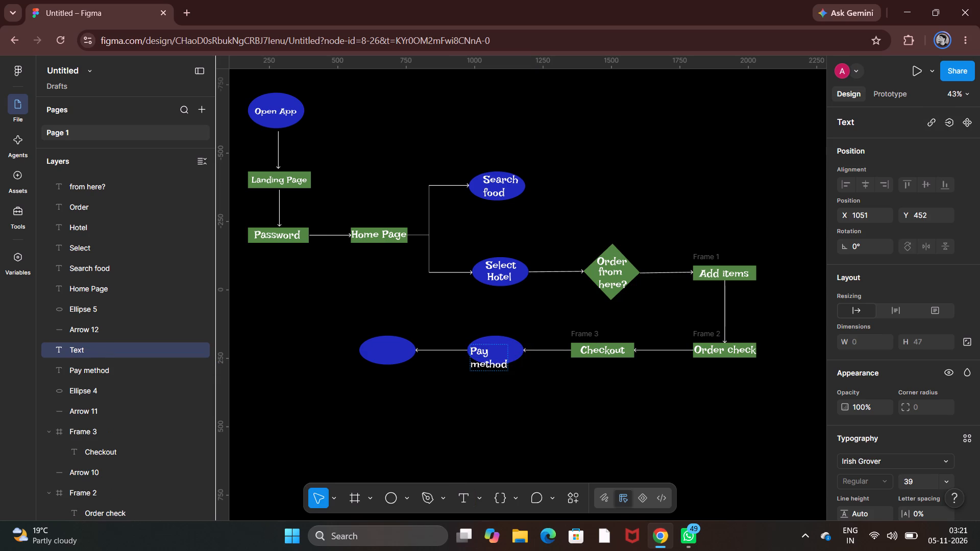
click(462, 431)
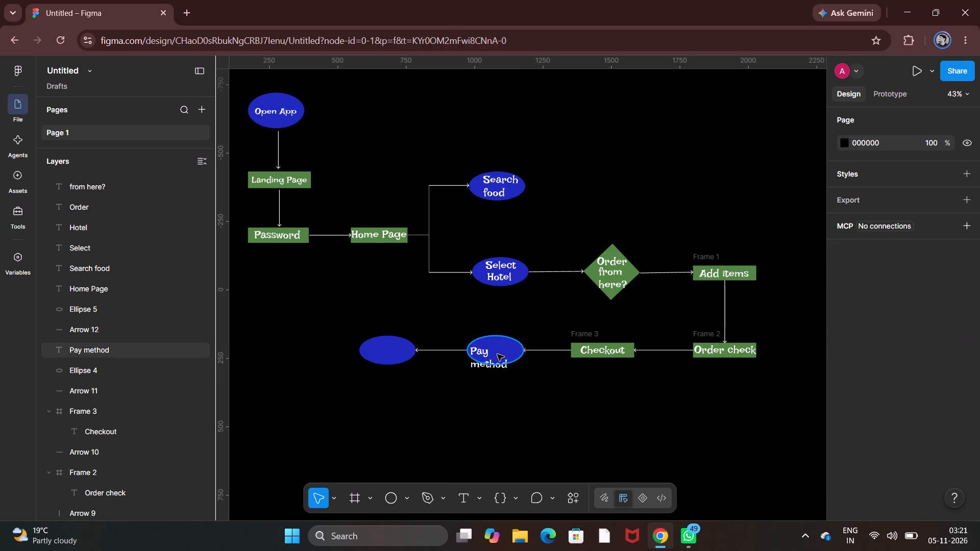
Centre the two-line "Pay method" label inside its blue ellipse at X 1012, Y 171, and deselect it.
click(497, 354)
click(456, 439)
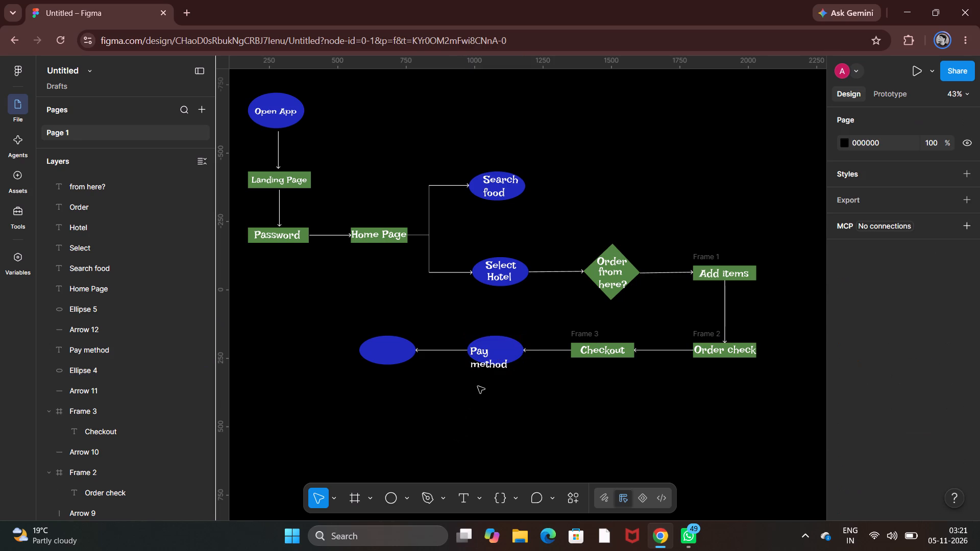
drag(492, 368, 497, 362)
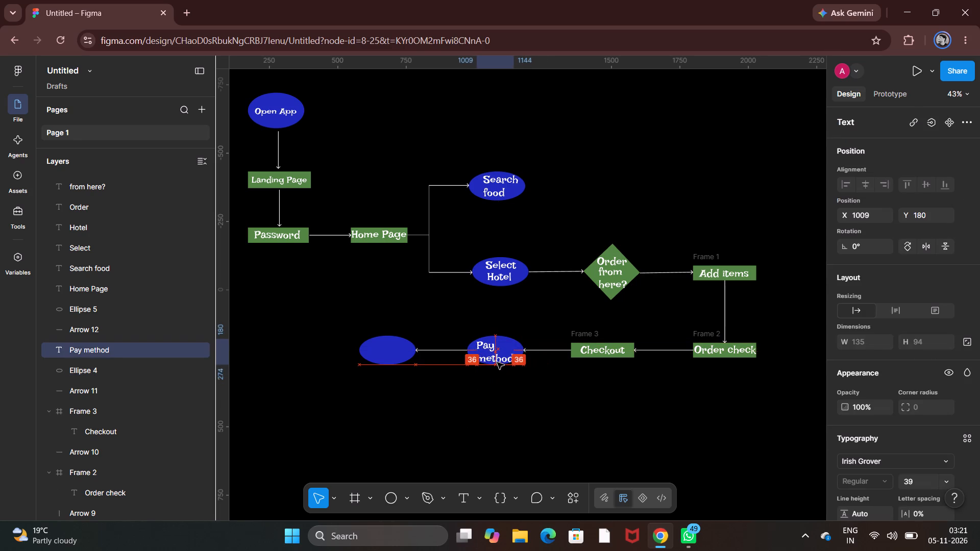
drag(497, 362, 498, 359)
click(478, 413)
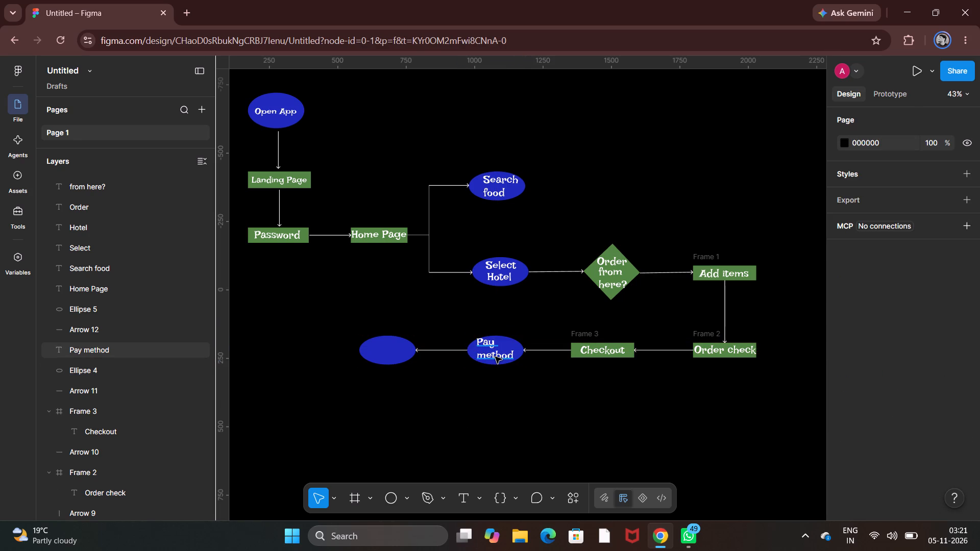
click(495, 357)
key(Down)
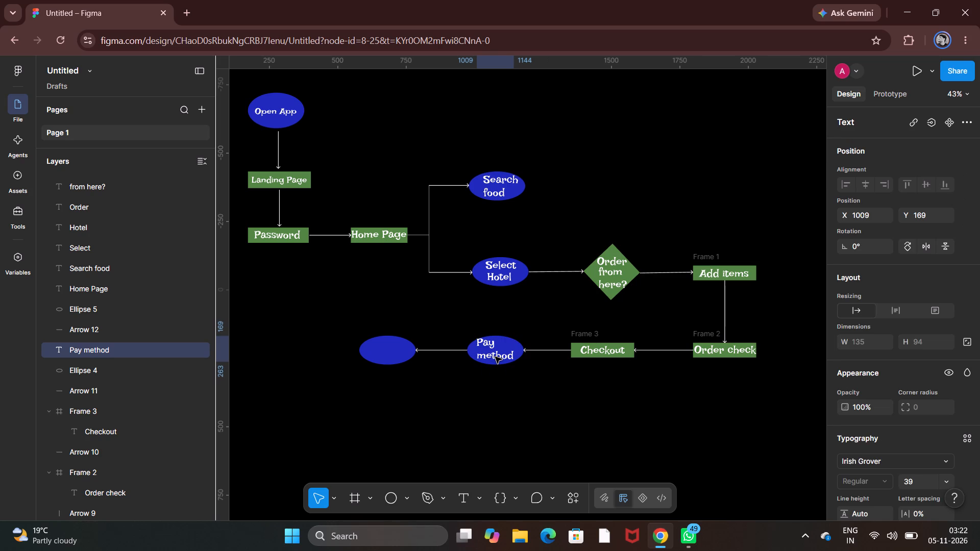
key(Down)
key(Right)
key(Right)
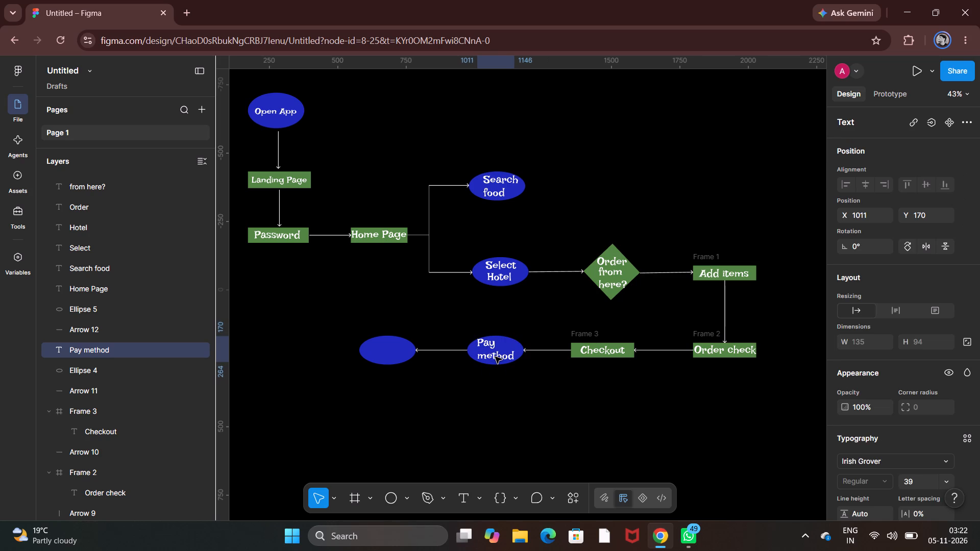
key(Right)
key(Down)
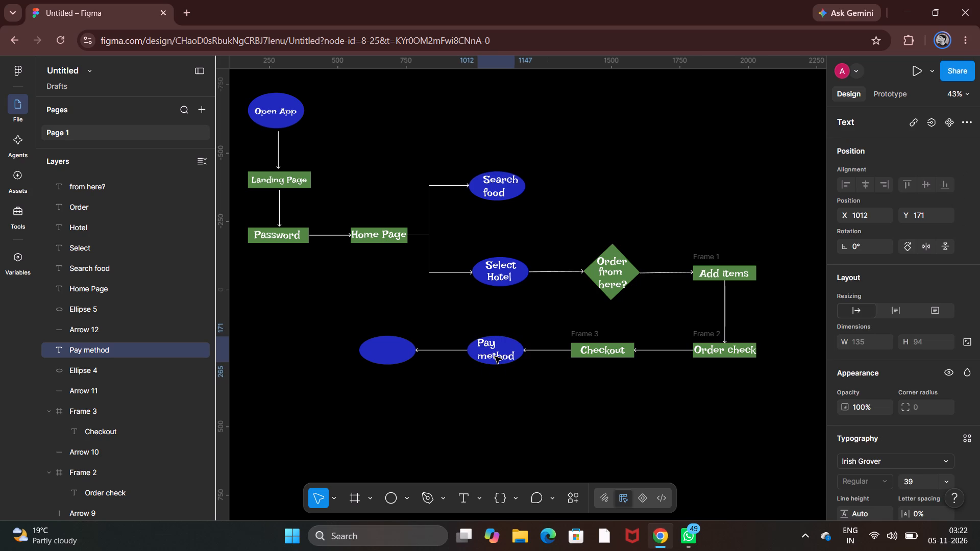
click(452, 385)
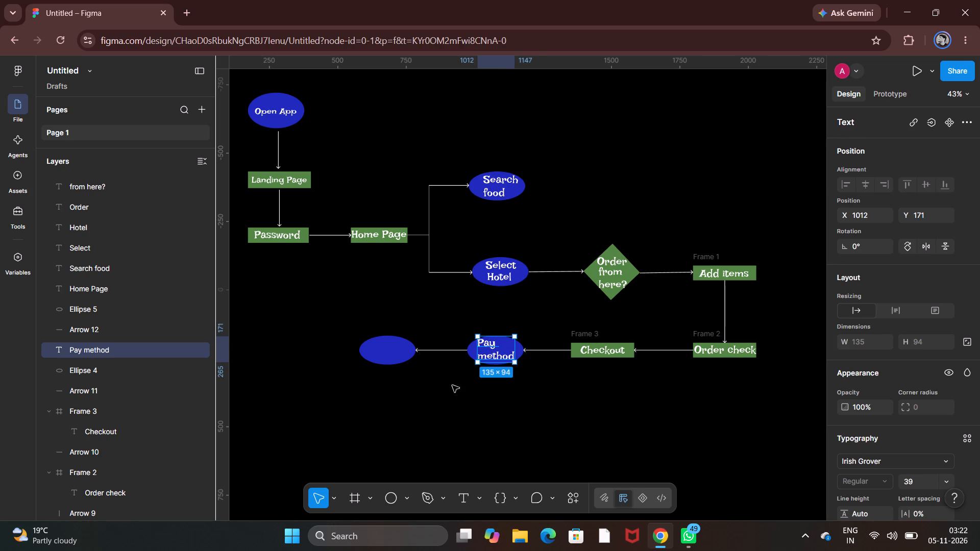
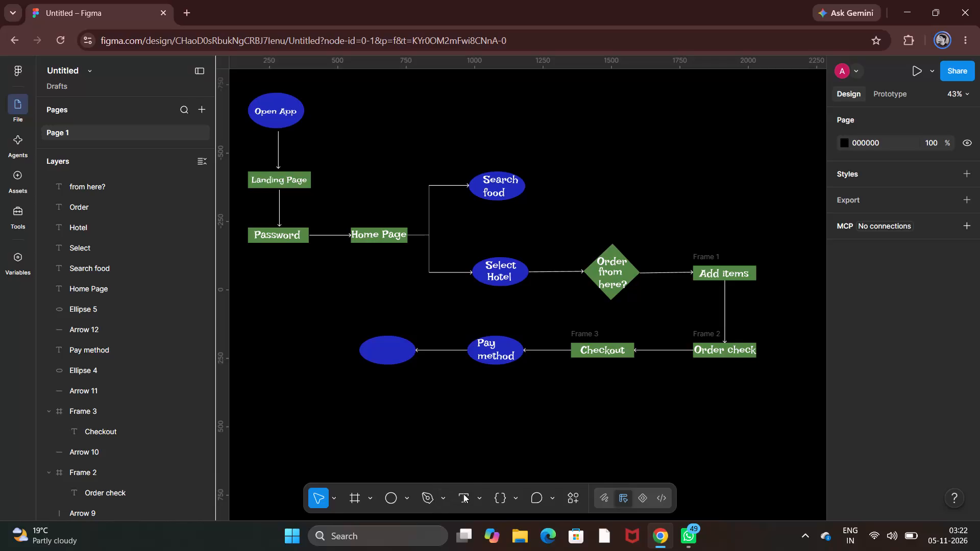
Add the text "Order" inside the empty blue ellipse next to Pay method, at X 641, Y 191, and deselect it.
click(463, 494)
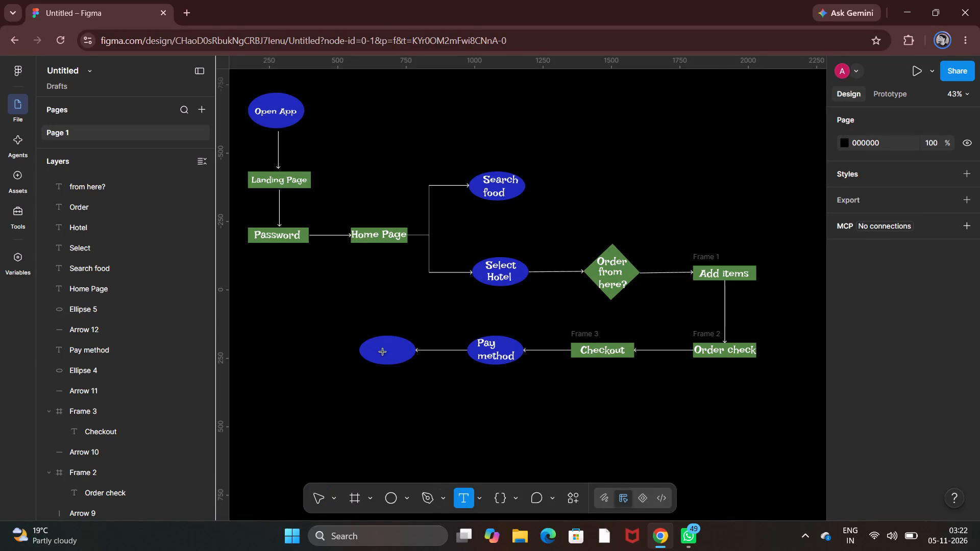
click(376, 342)
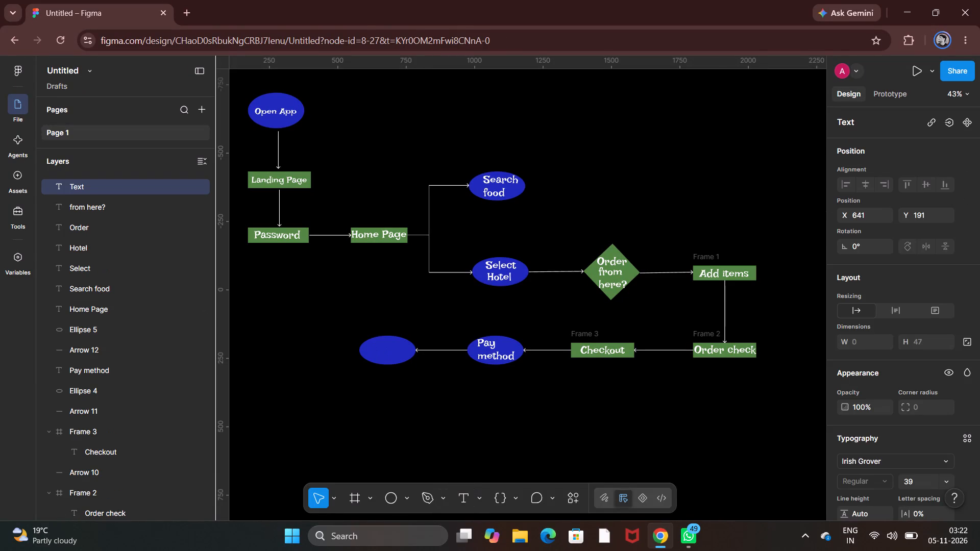
key(o)
key(BackSpace)
text(Order)
click(374, 386)
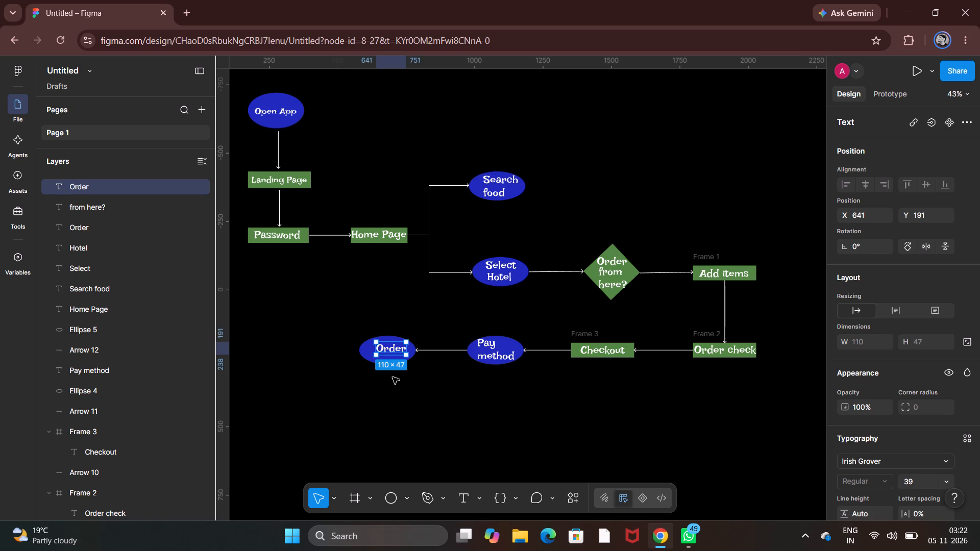
click(385, 399)
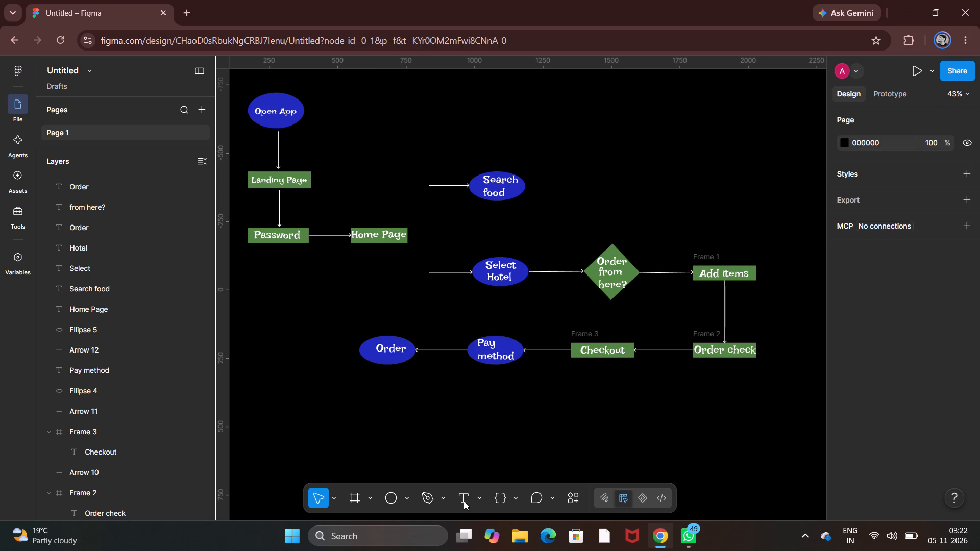
Add a separate text "Placed" with a trailing line break just below the "Order" label, at X 683, Y 268.
click(464, 501)
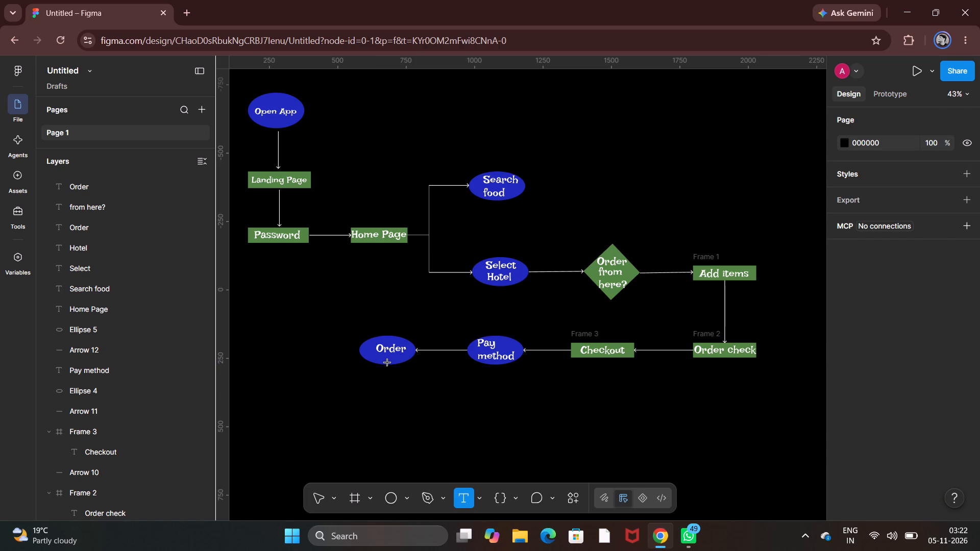
click(387, 363)
text(Placed)
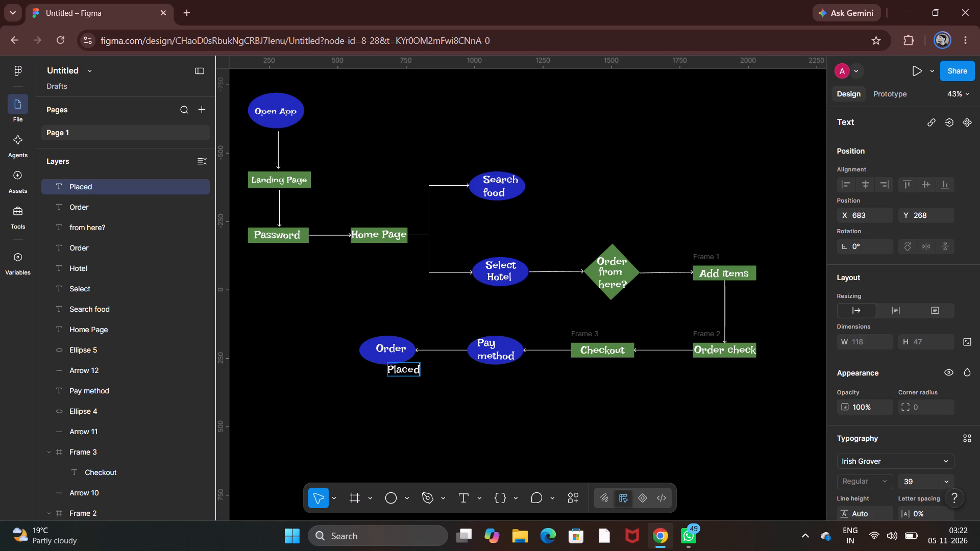
key(Return)
click(361, 361)
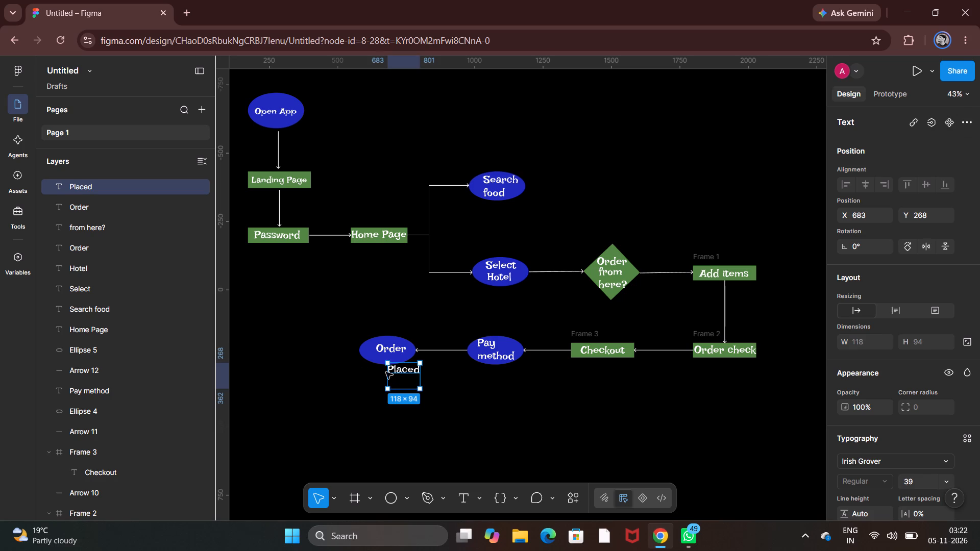
Move "Placed" to about X 650, Y 238 and shift "Order" slightly up inside the blue ellipse to make room.
drag(399, 372, 387, 359)
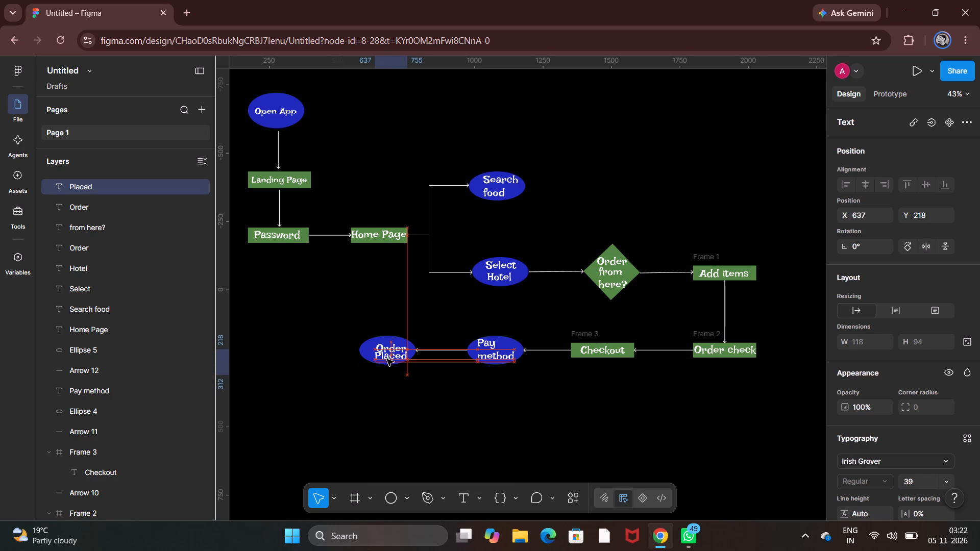
drag(387, 359, 390, 365)
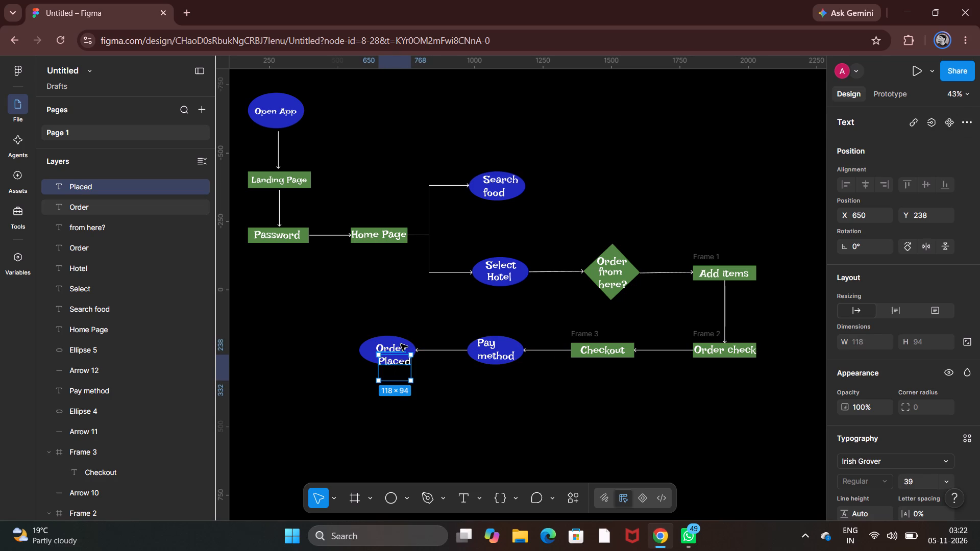
drag(401, 344, 398, 339)
click(409, 396)
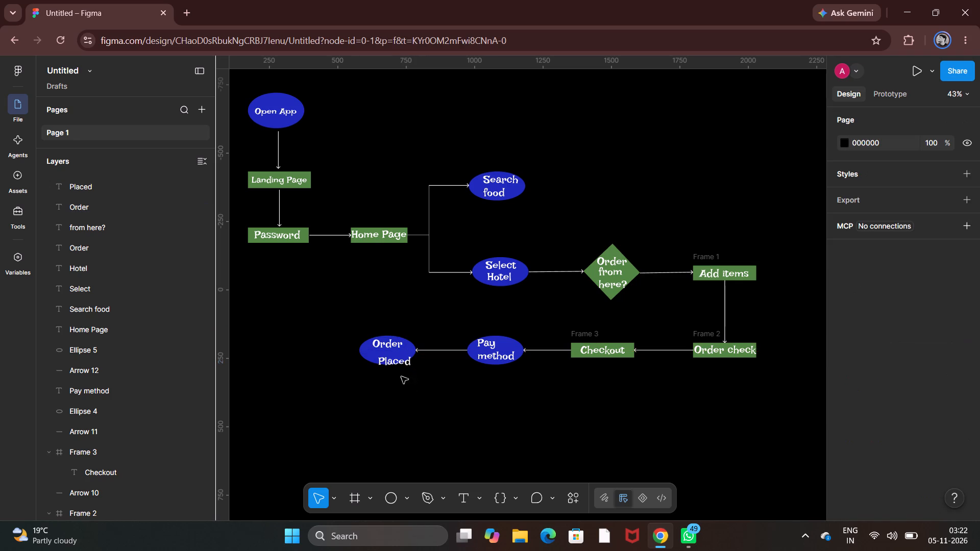
Place "Placed" directly beneath "Order" inside the blue ellipse at X 624, Y 214, and deselect it.
drag(401, 366, 395, 360)
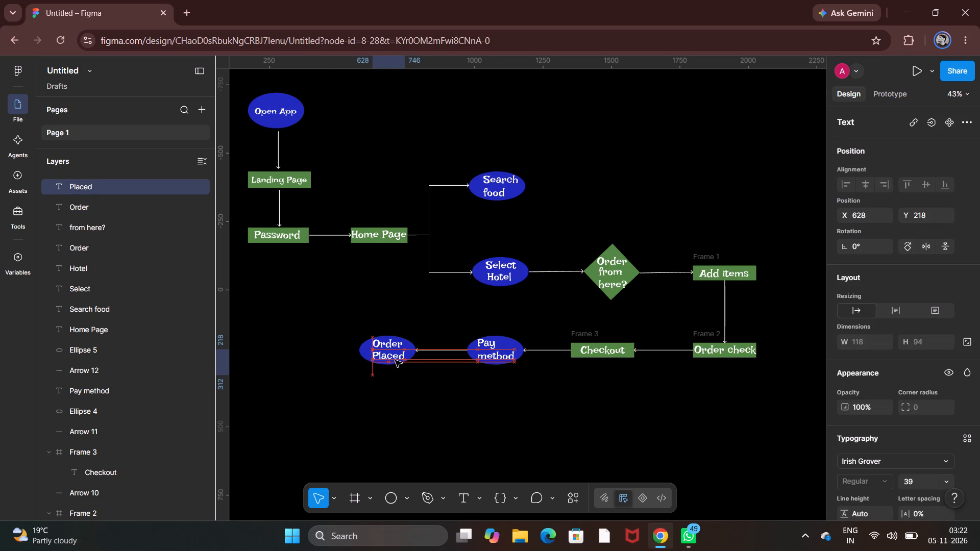
drag(395, 360, 394, 359)
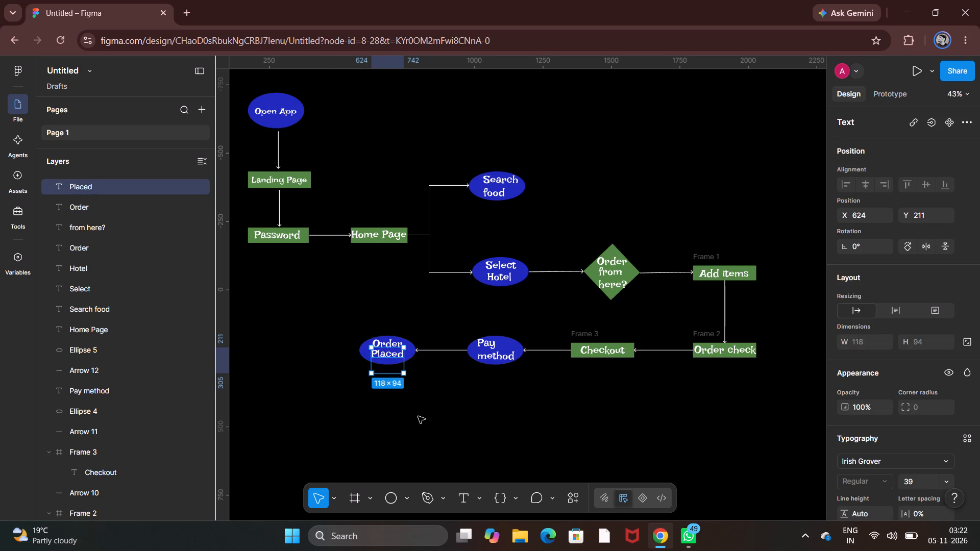
click(418, 416)
click(393, 359)
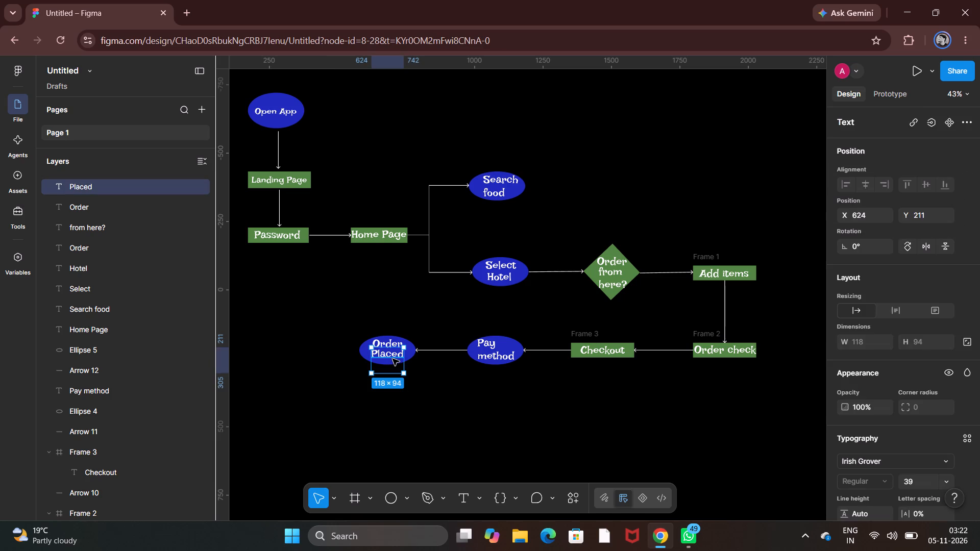
key(Down)
key(Down)
key(Down)
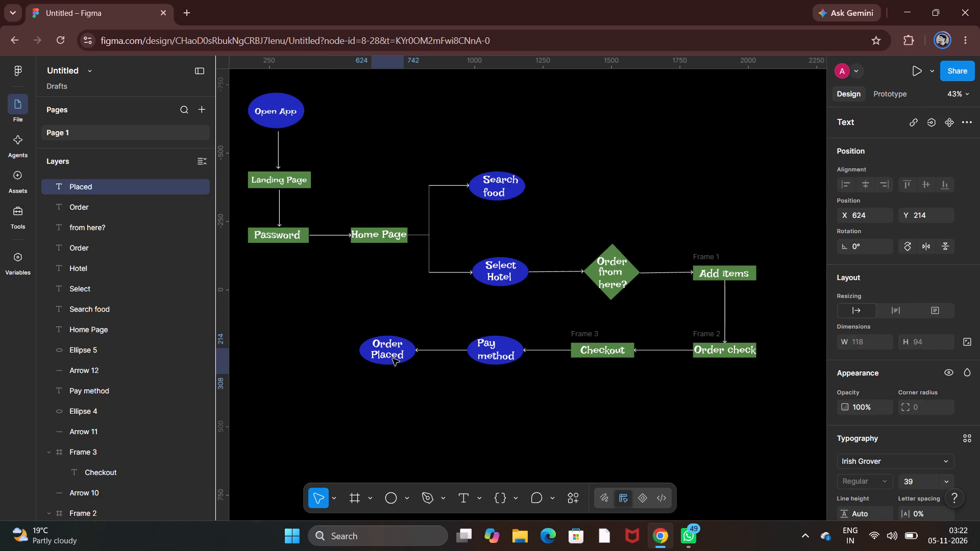
click(421, 383)
click(445, 405)
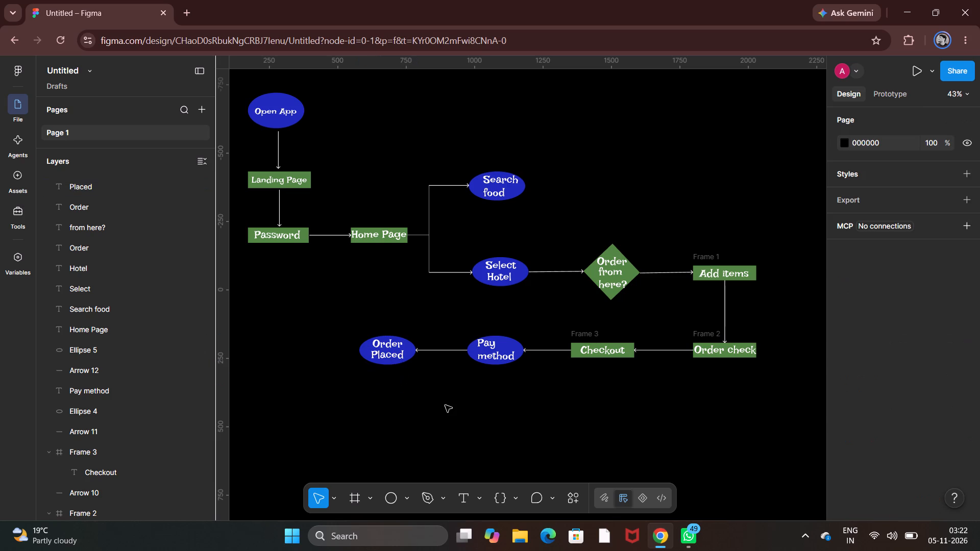
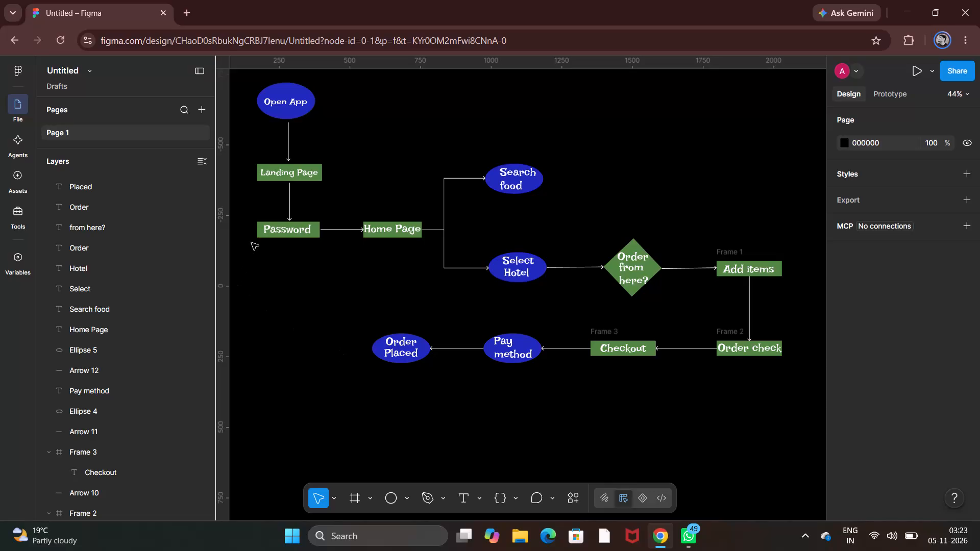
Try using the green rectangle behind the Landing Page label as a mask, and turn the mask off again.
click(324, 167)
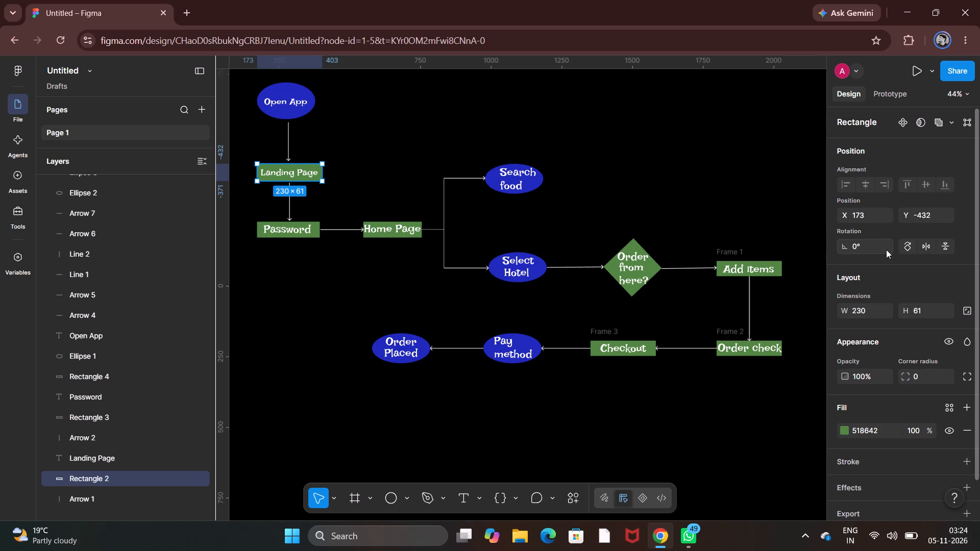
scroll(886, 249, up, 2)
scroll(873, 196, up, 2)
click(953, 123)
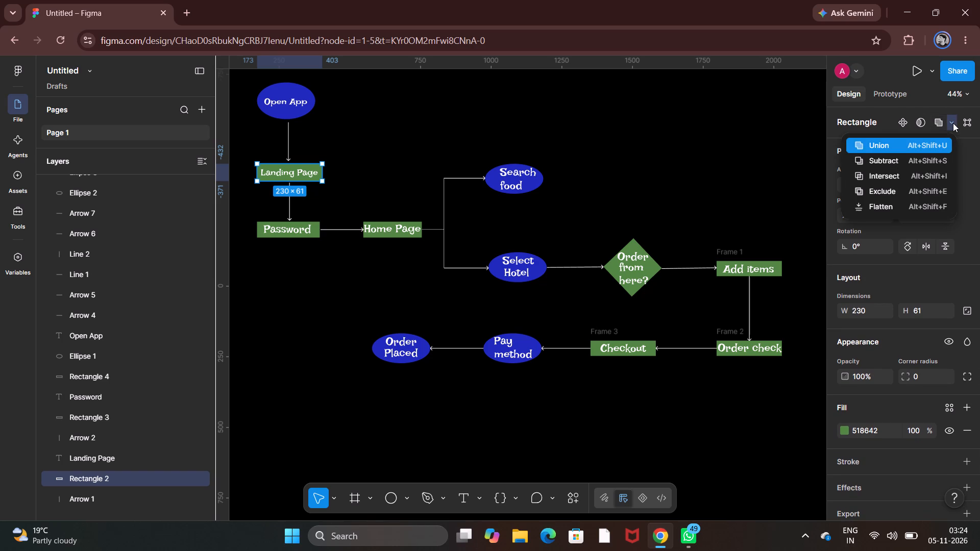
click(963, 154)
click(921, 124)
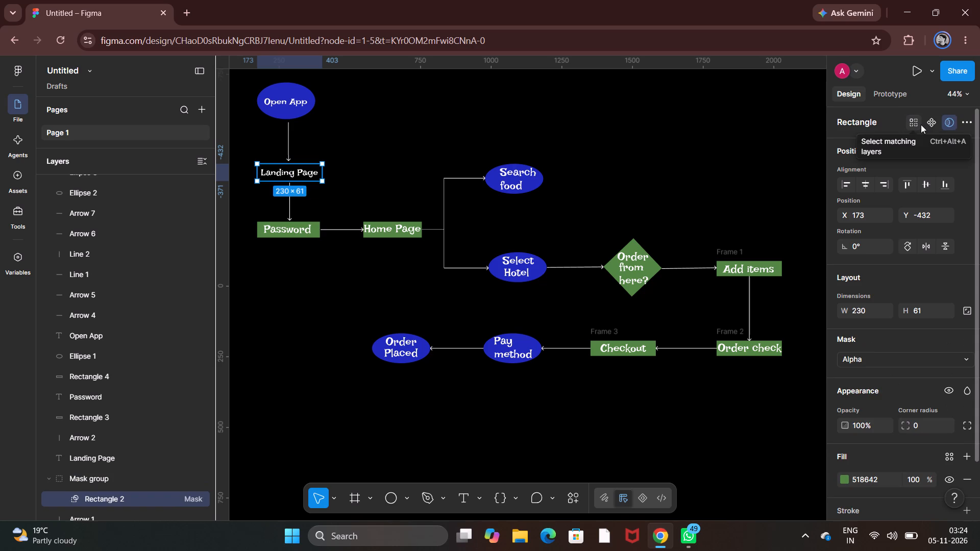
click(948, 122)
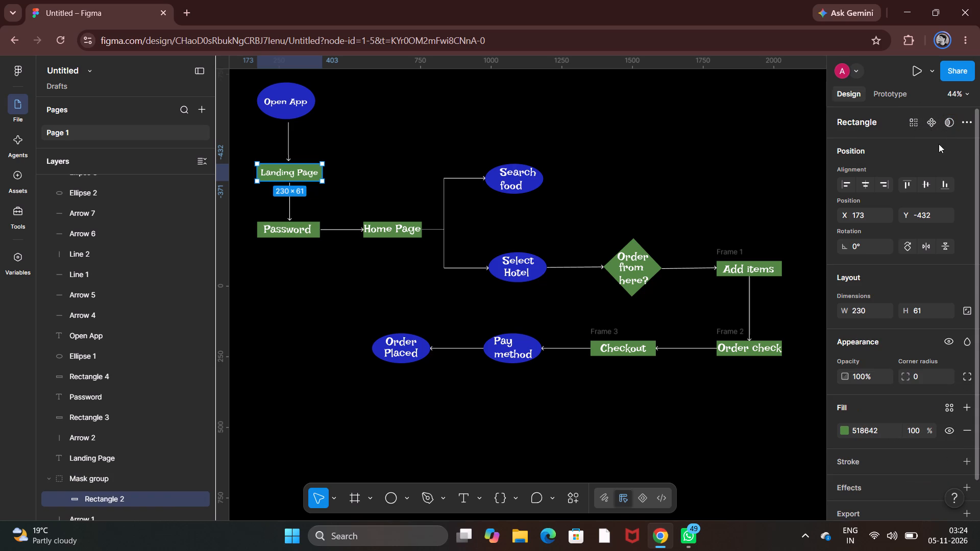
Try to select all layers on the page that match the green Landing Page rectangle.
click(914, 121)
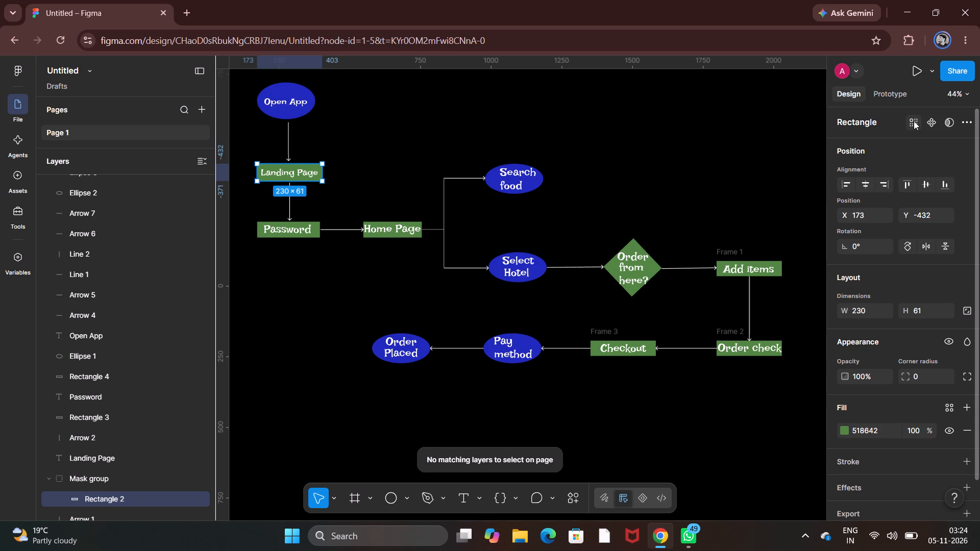
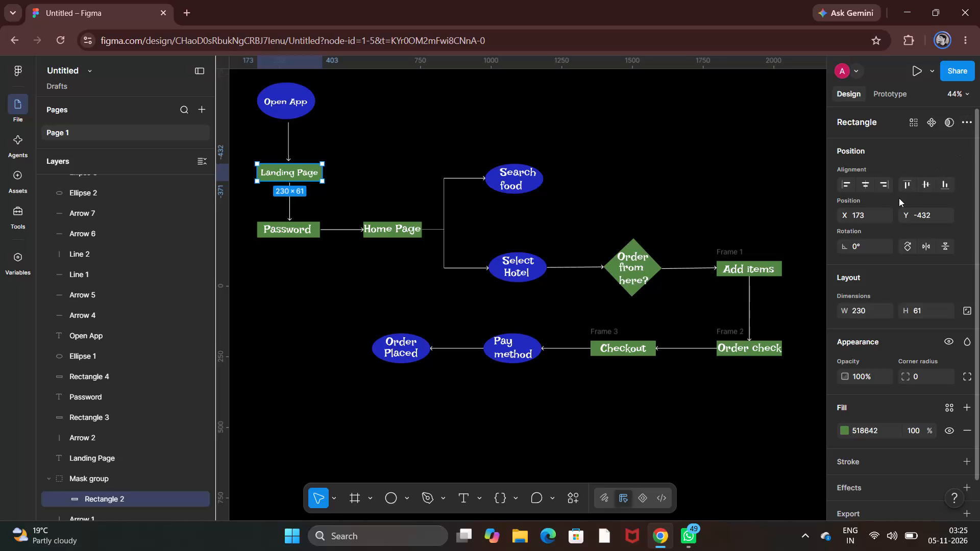
Round the corners of the green Landing Page rectangle by changing its corner radius.
scroll(899, 198, up, 1)
scroll(899, 198, down, 1)
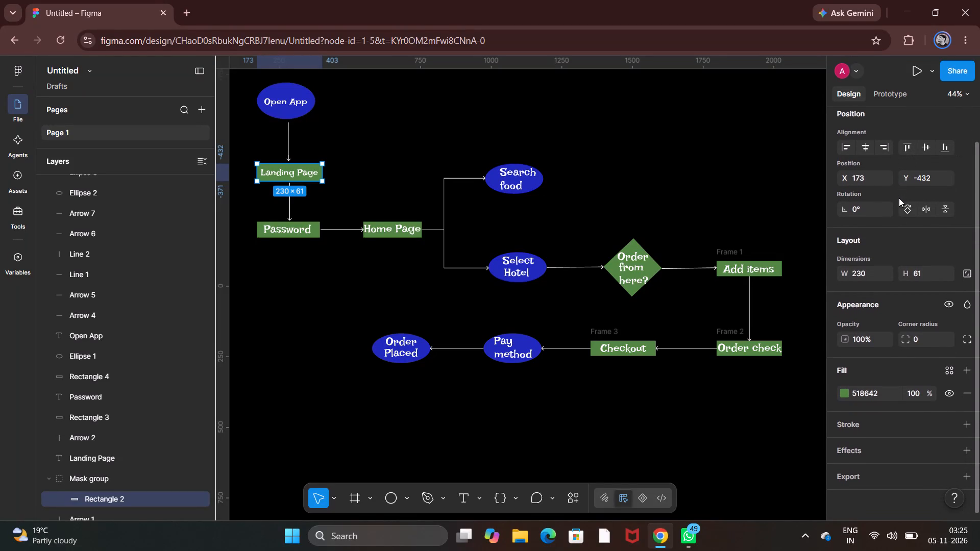
scroll(899, 198, down, 2)
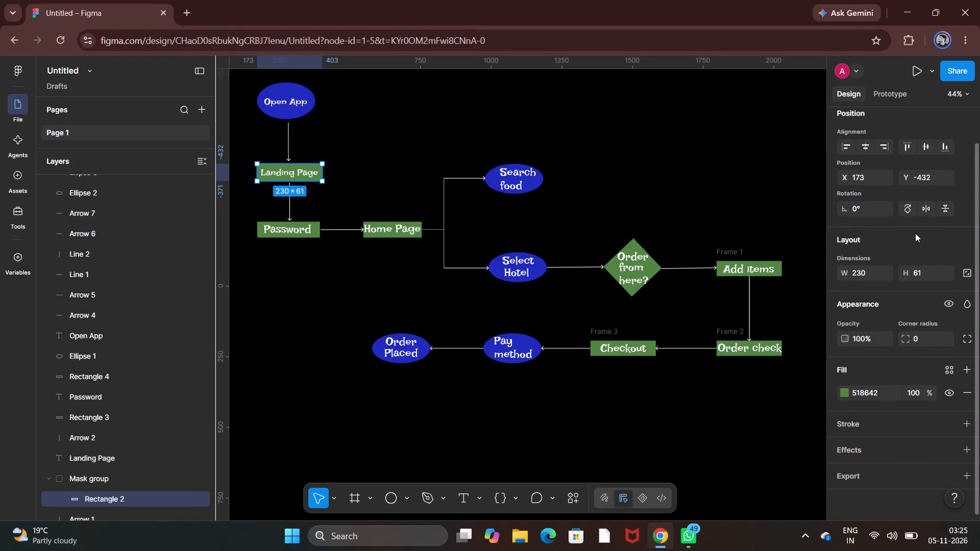
click(934, 340)
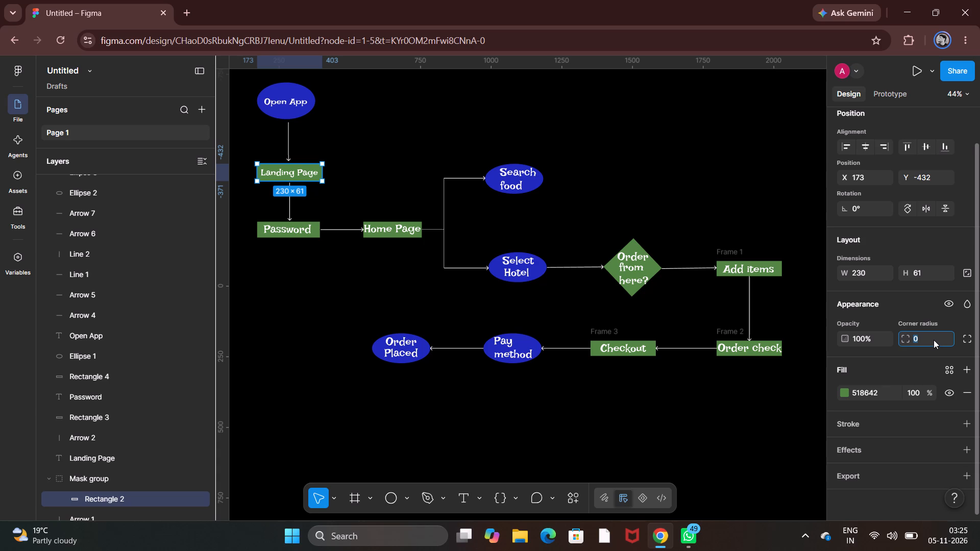
key(BackSpace)
Set the corner radius of the green Landing Page rectangle to 8.
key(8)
key(Return)
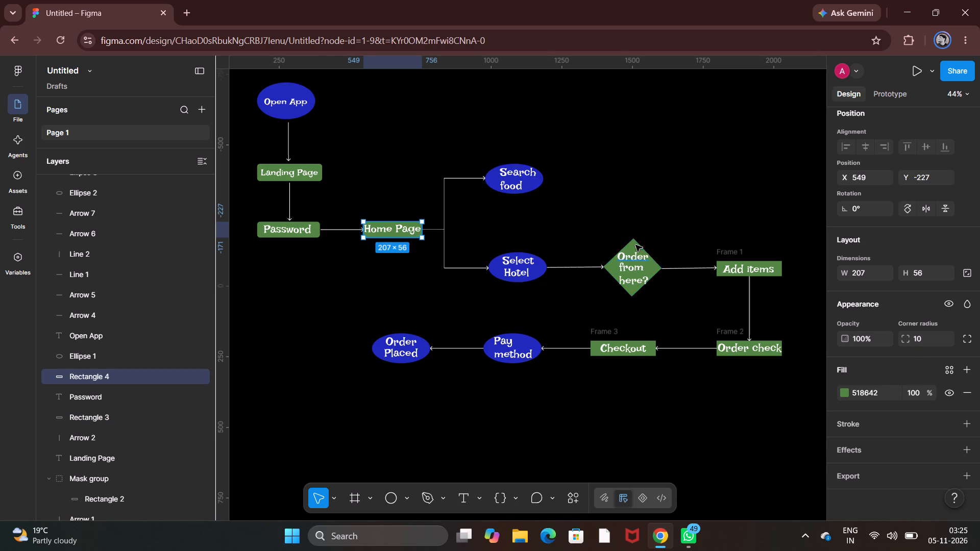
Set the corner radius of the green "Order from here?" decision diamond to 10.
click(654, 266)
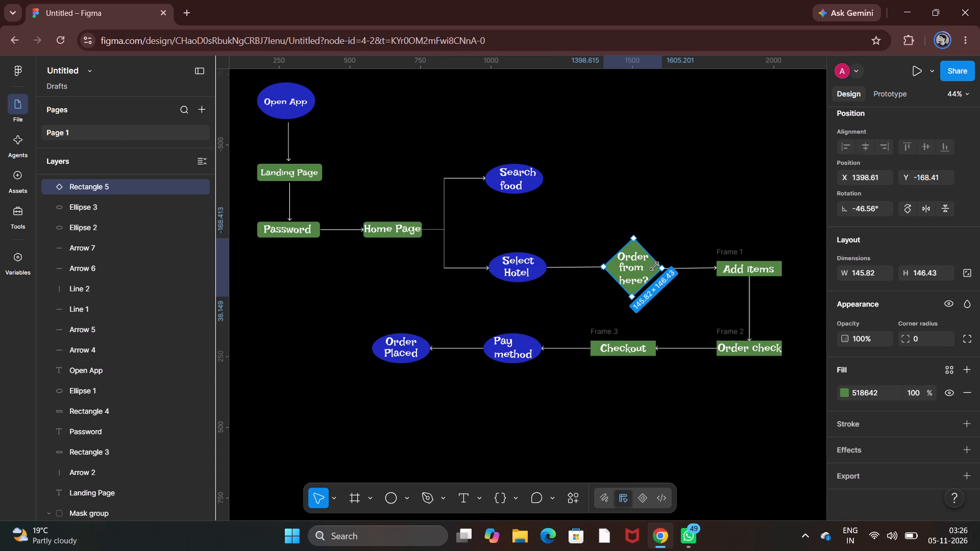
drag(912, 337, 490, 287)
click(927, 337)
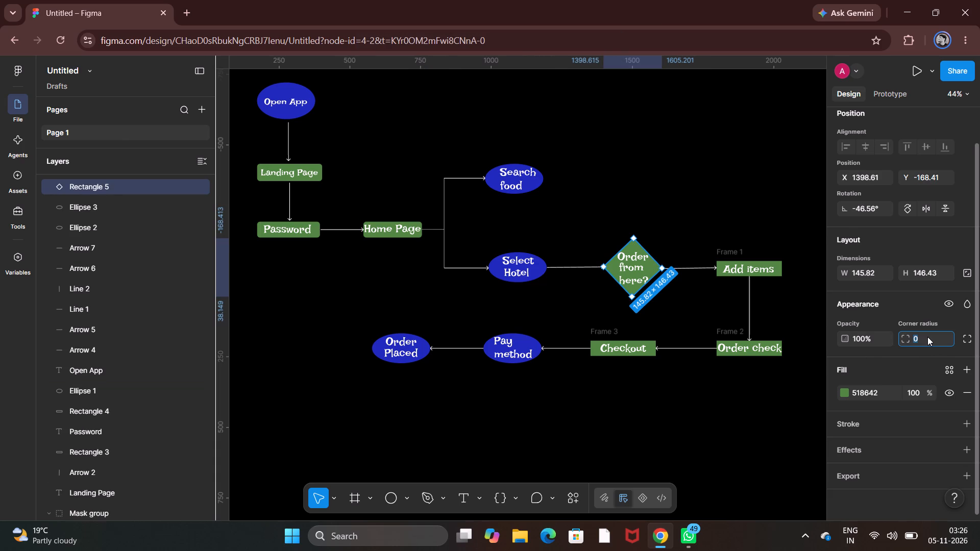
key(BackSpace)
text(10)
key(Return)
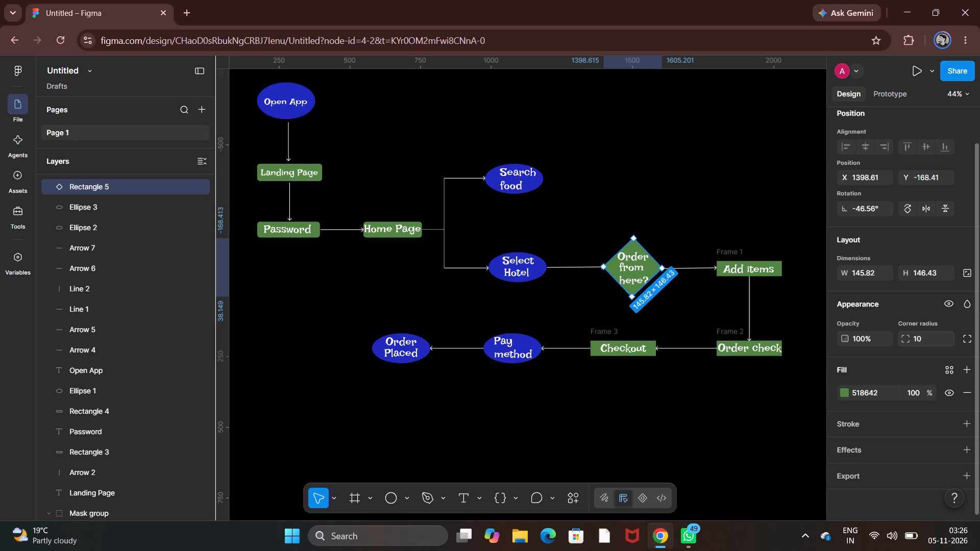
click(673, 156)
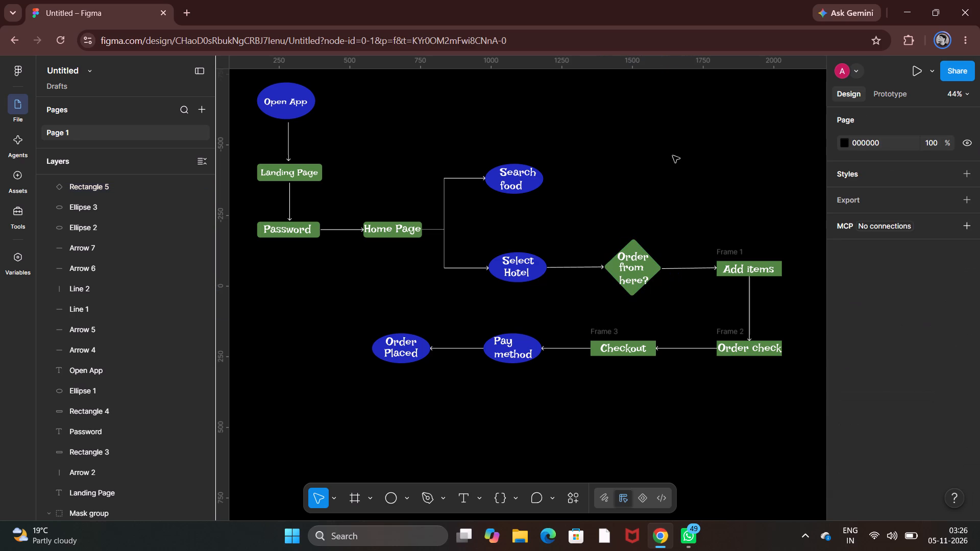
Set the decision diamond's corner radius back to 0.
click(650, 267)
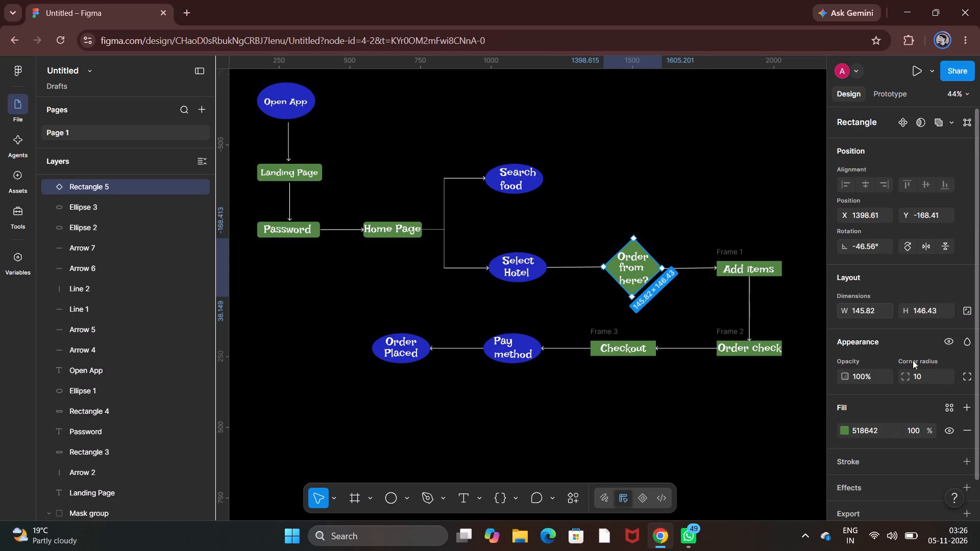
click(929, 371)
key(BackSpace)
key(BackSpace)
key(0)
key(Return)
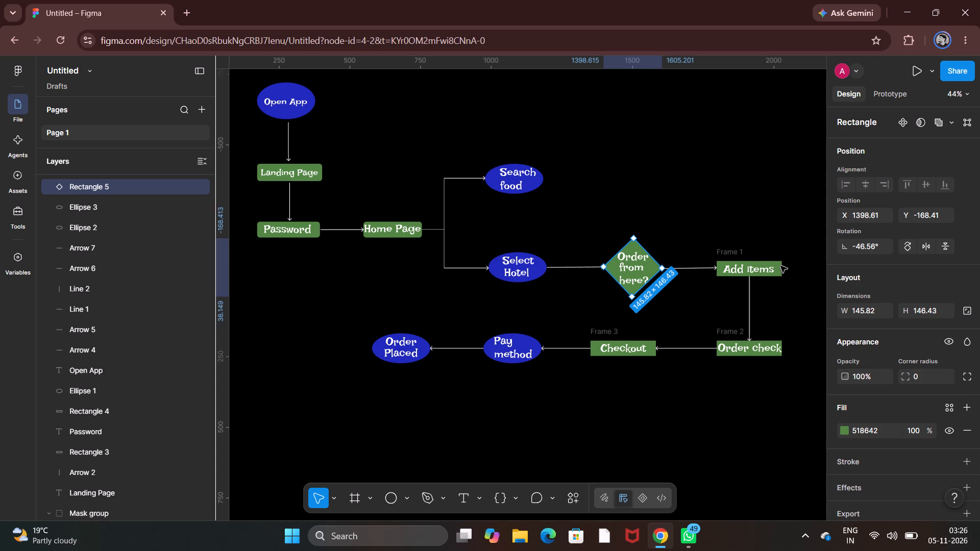
Set the corner radius of the green Add items frame to 10 and deselect it.
click(777, 269)
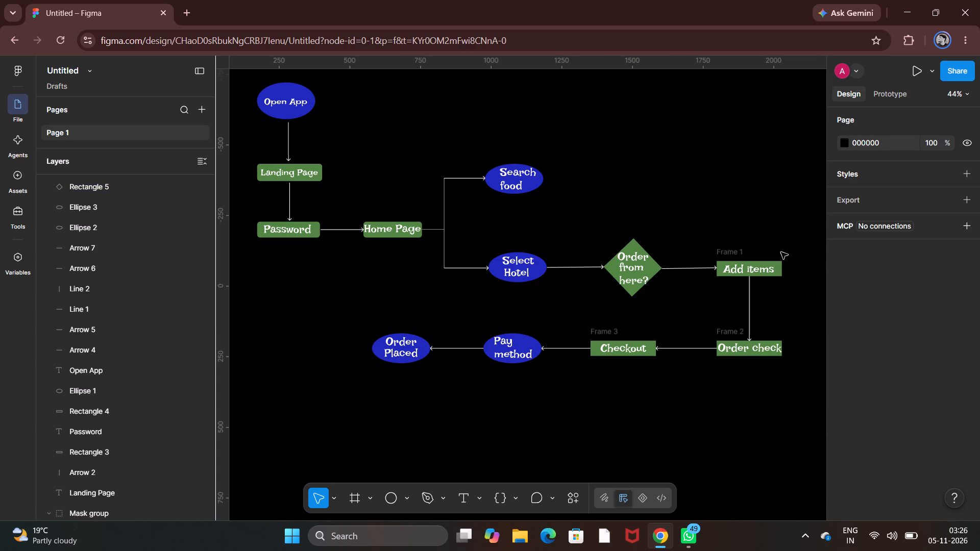
click(778, 268)
click(768, 204)
double_click(782, 269)
click(765, 222)
click(718, 258)
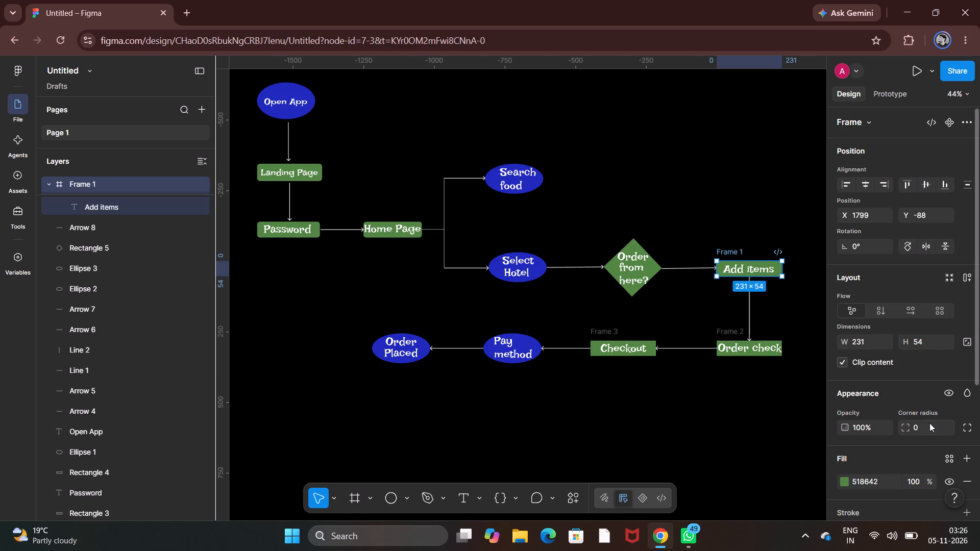
click(925, 429)
key(BackSpace)
text(10)
key(Return)
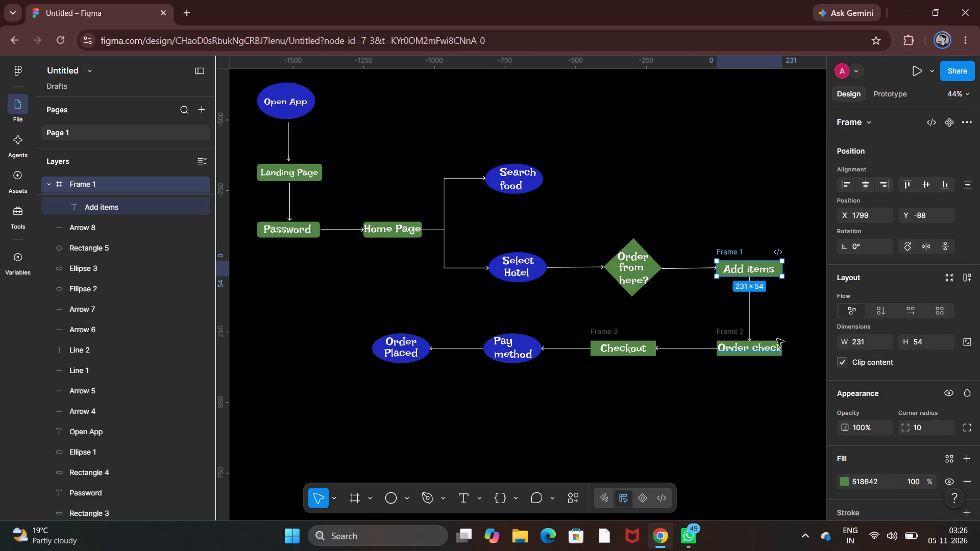
click(766, 368)
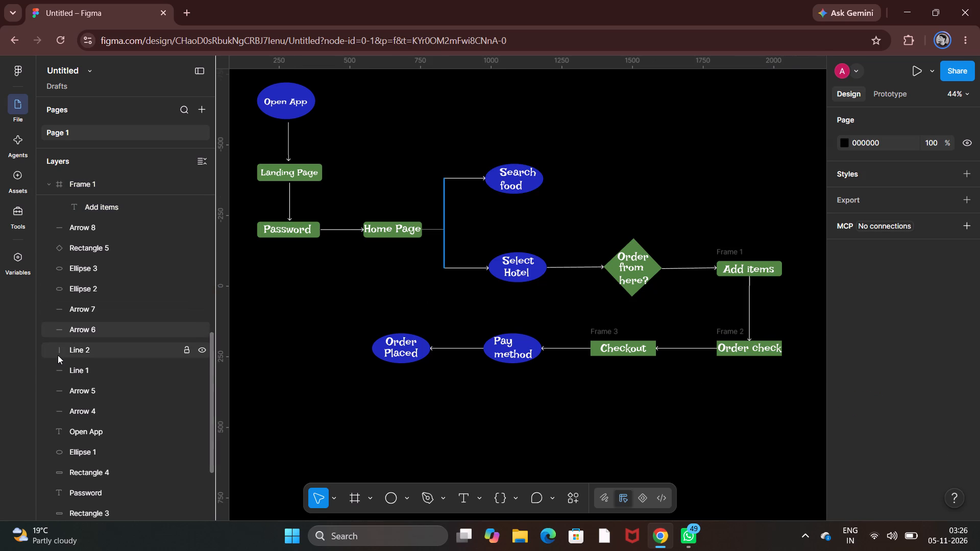
Set the corner radius of the green Order check frame, Frame 2, to 10.
scroll(58, 355, down, 3)
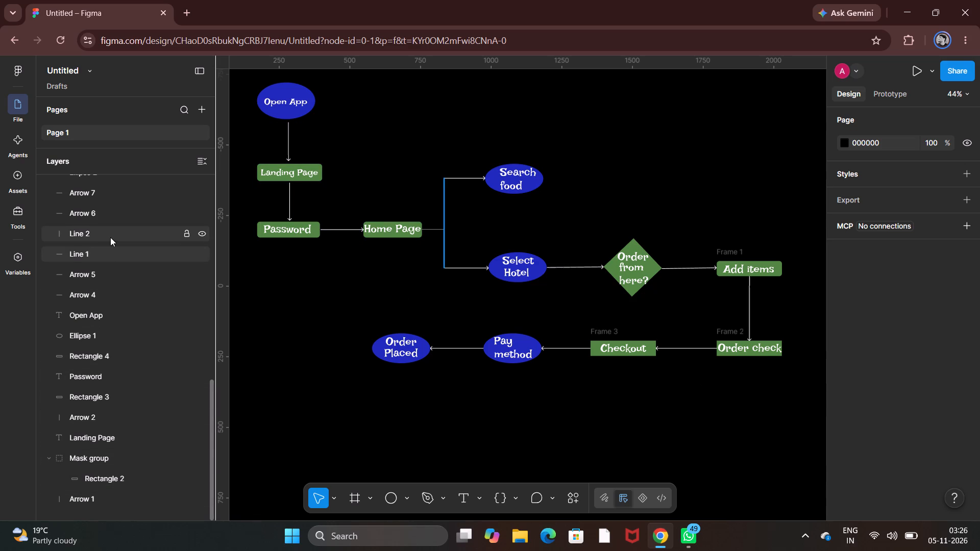
scroll(110, 237, up, 3)
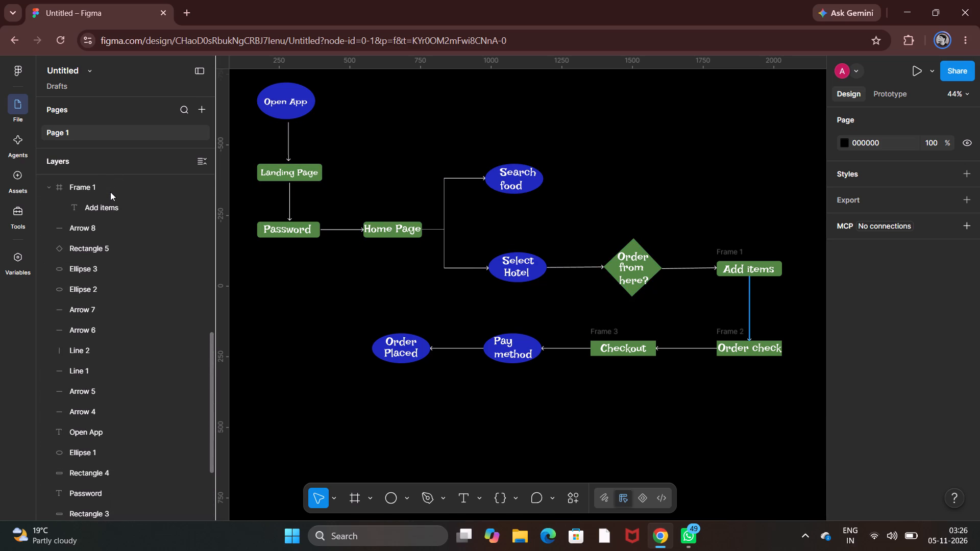
scroll(109, 199, up, 1)
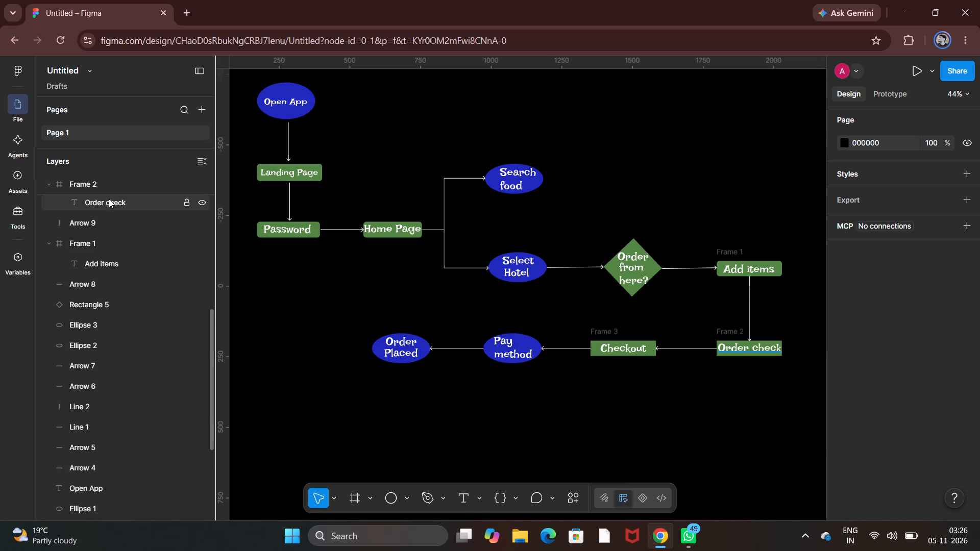
scroll(105, 207, up, 2)
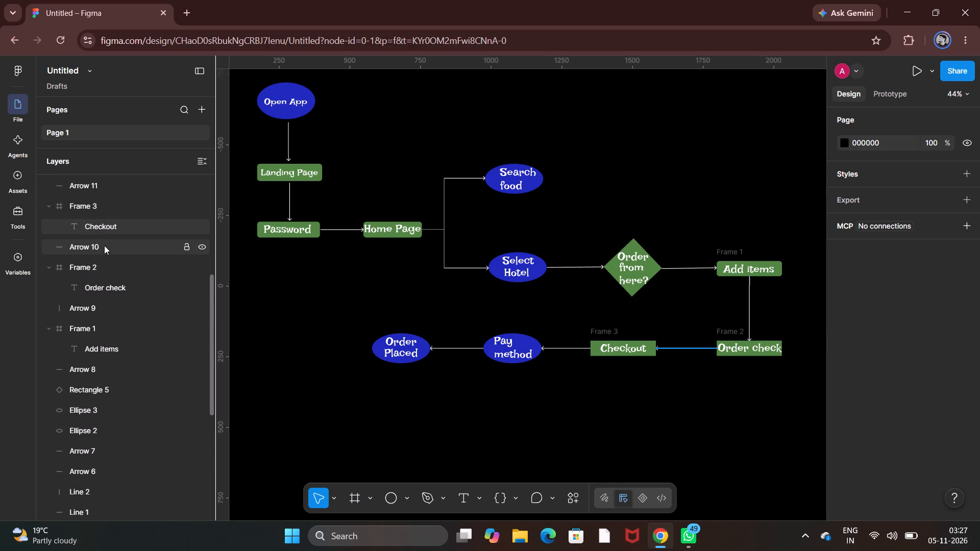
click(106, 264)
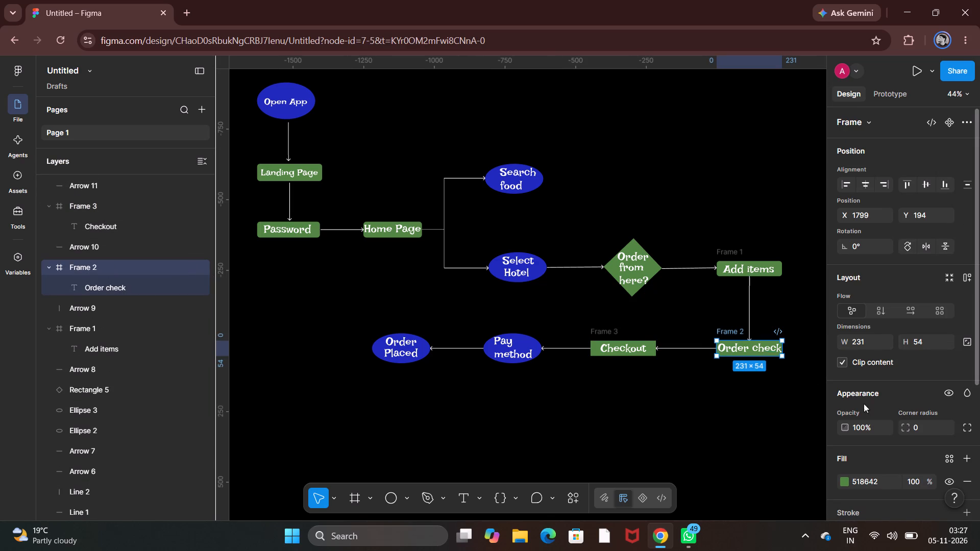
click(938, 425)
key(BackSpace)
text(10)
key(Return)
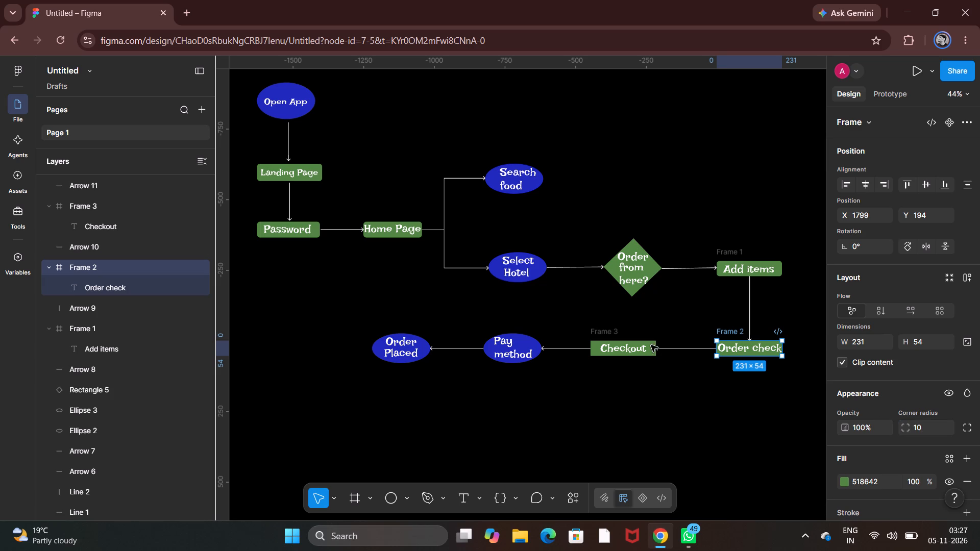
Set the corner radius of the green Checkout frame, Frame 3, to 10.
click(110, 210)
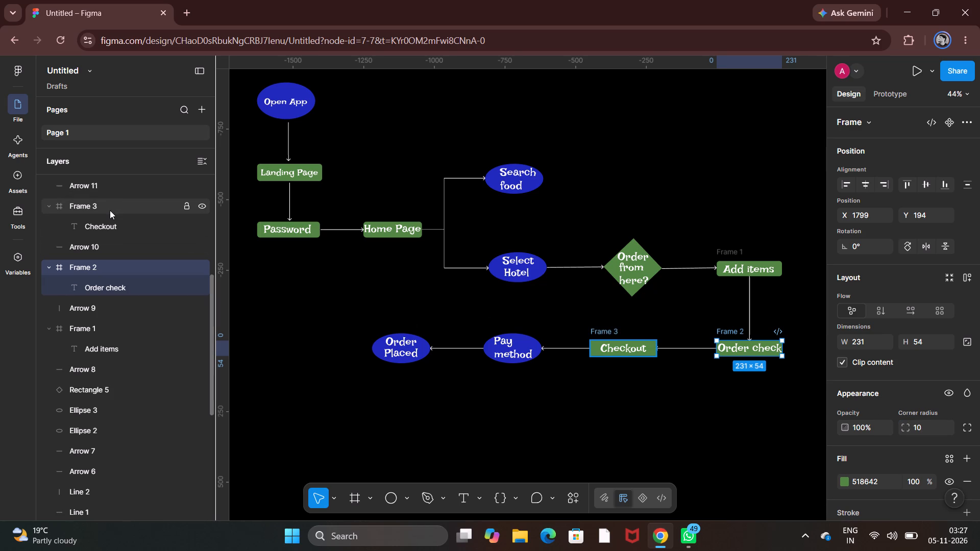
click(921, 429)
key(BackSpace)
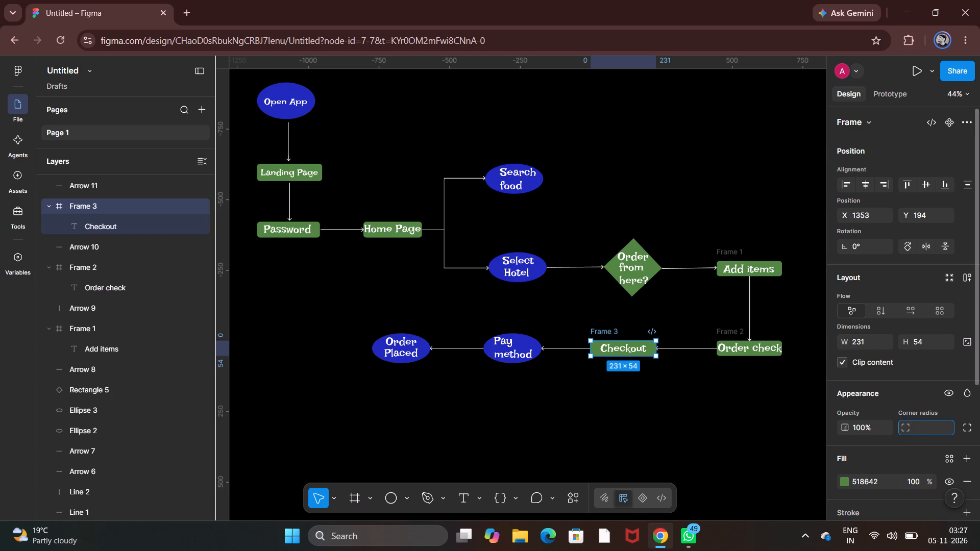
text(10)
click(710, 416)
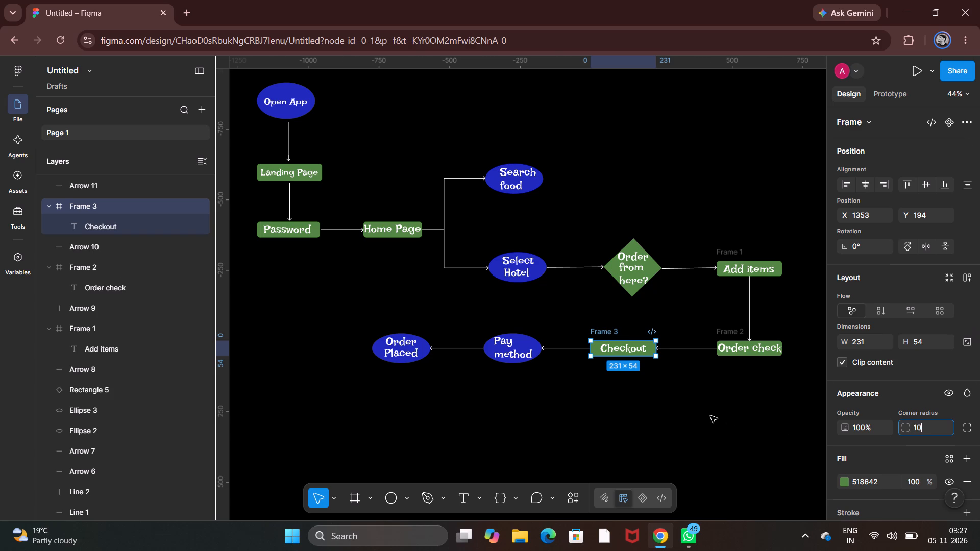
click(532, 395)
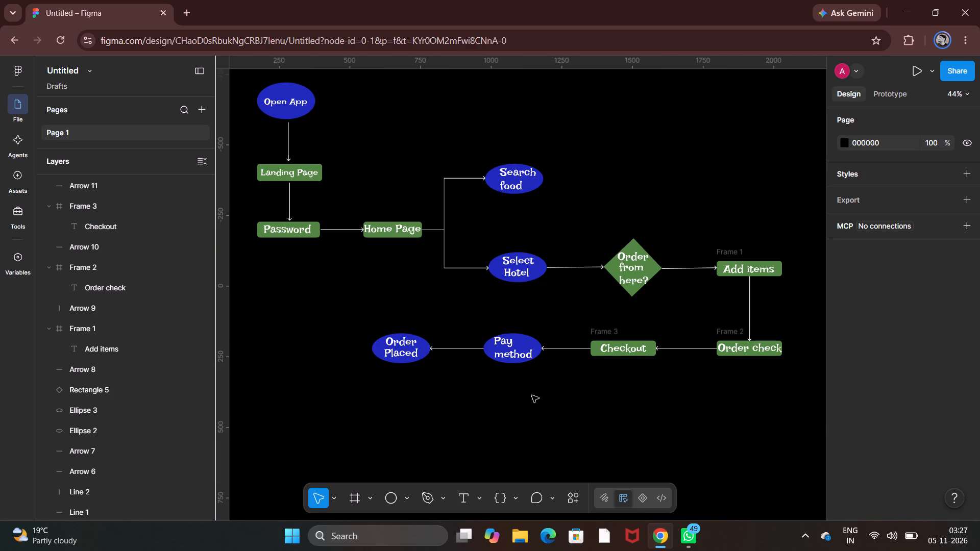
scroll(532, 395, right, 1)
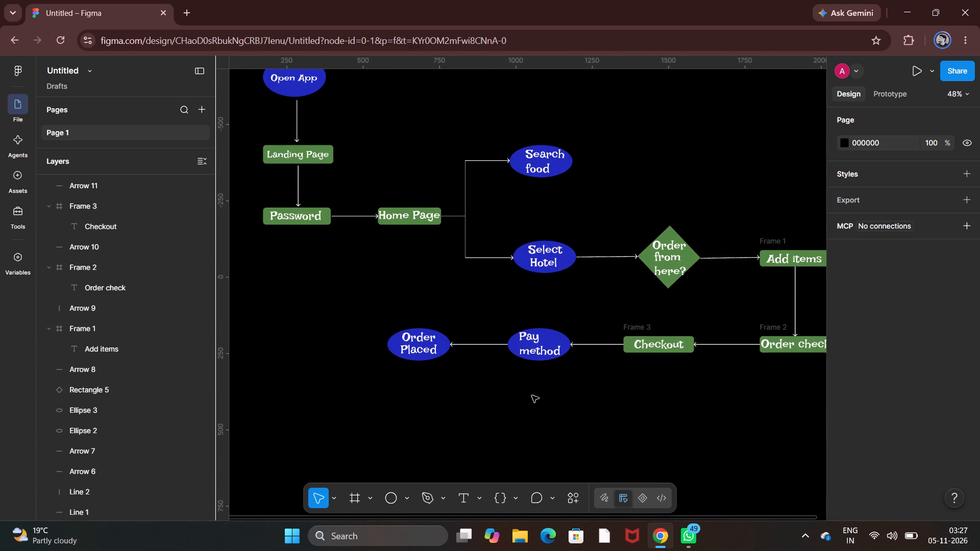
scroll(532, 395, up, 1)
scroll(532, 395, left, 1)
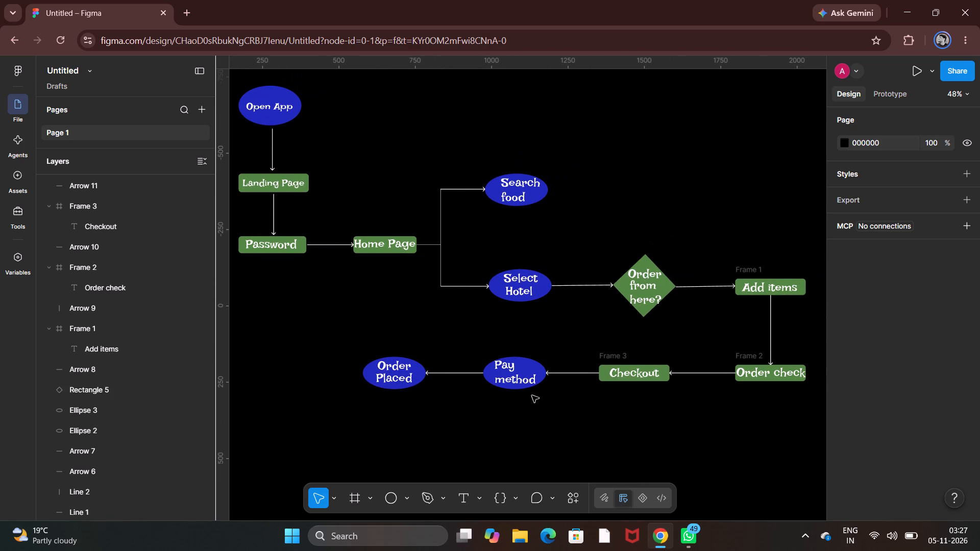
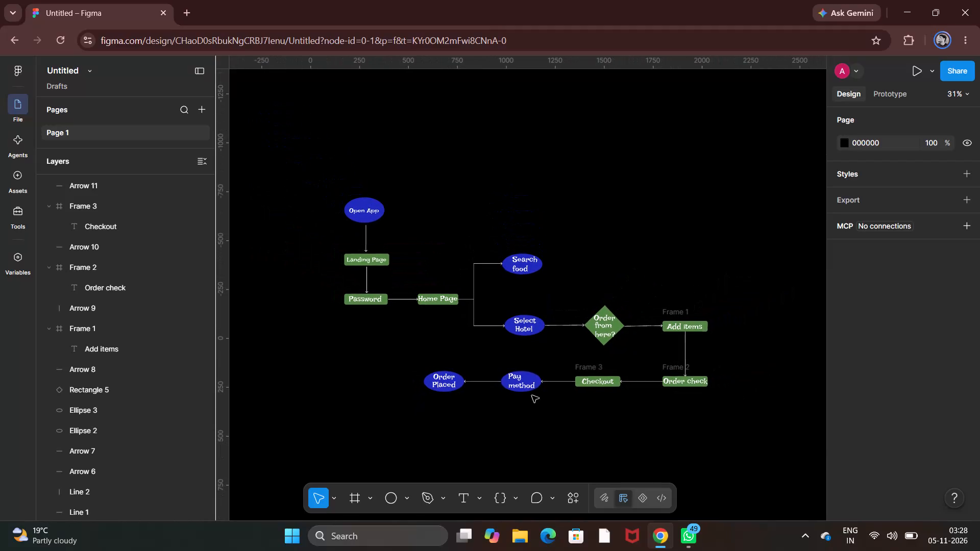
Set the page background colour to 0F172A.
click(614, 239)
drag(854, 141, 879, 141)
drag(752, 179, 854, 145)
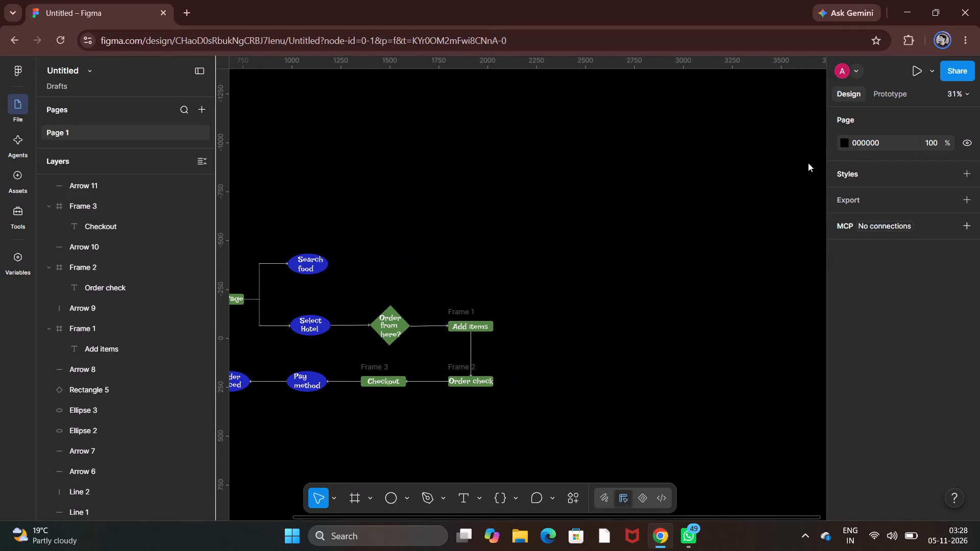
drag(851, 142, 880, 142)
double_click(857, 144)
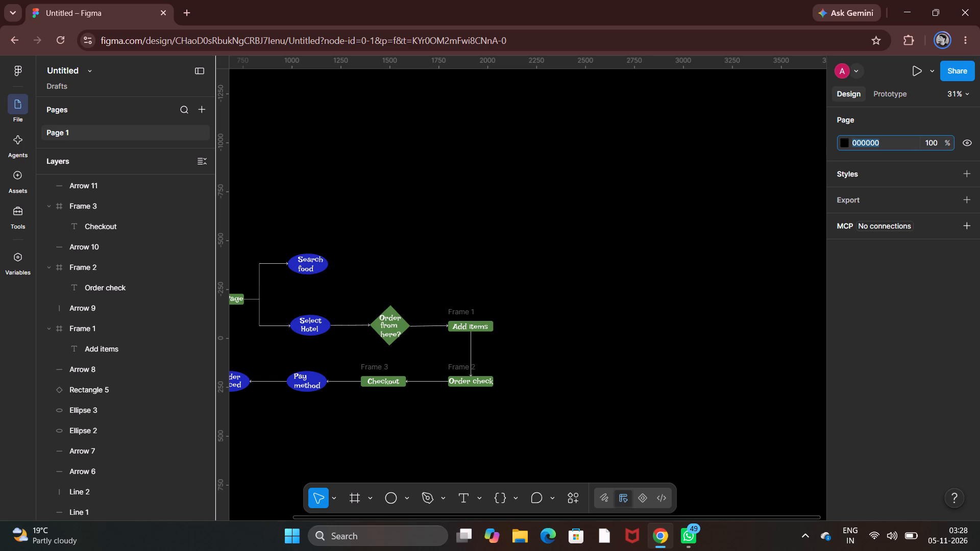
key(BackSpace)
key(0)
key(f)
key(1)
key(7)
text(2A)
key(Return)
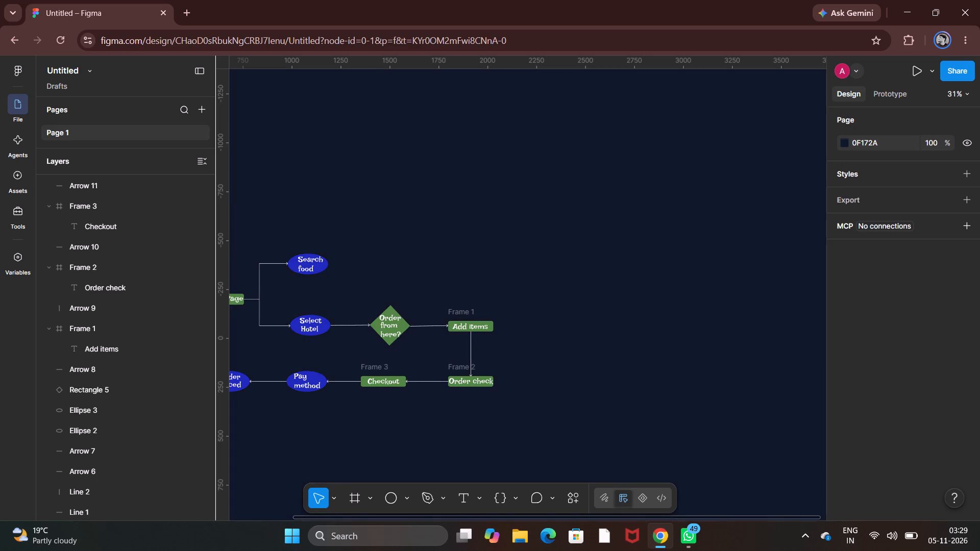
Set the fill colour of the Open App ellipse to 2563EB.
scroll(676, 123, right, 2)
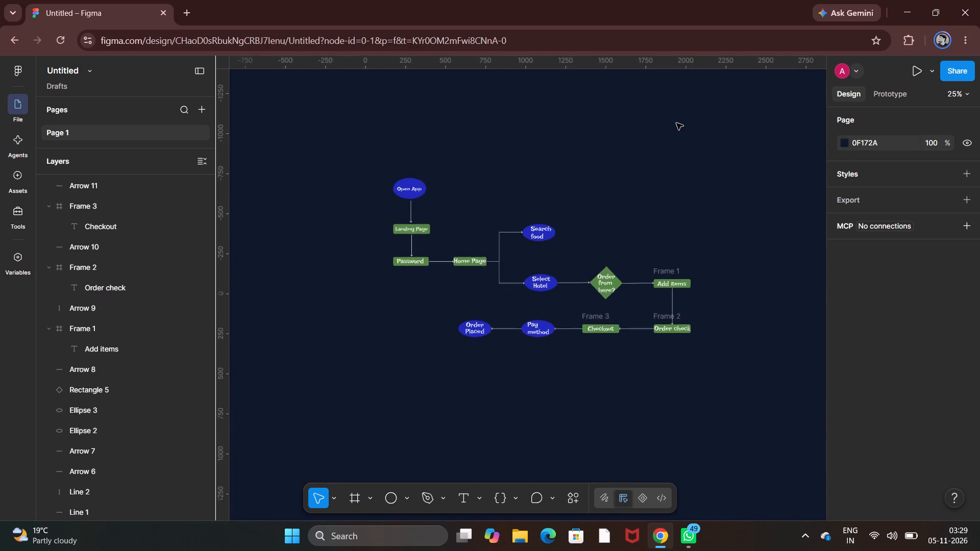
scroll(676, 123, down, 1)
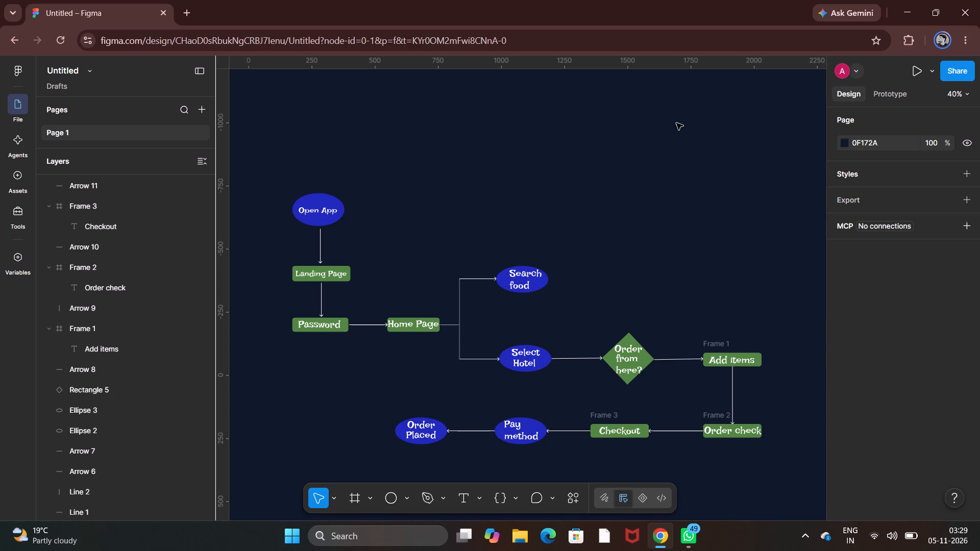
click(325, 195)
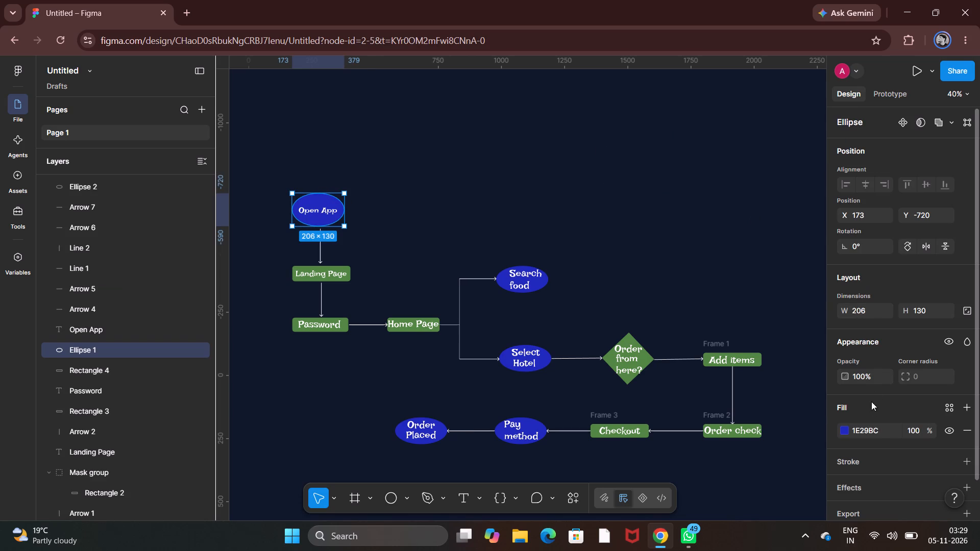
double_click(860, 428)
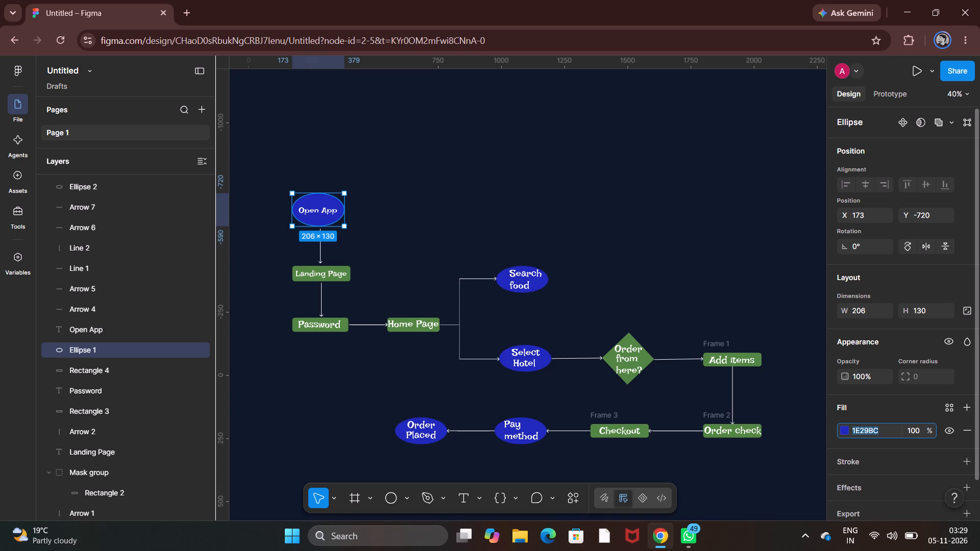
key(BackSpace)
key(2)
key(5)
key(6)
key(3)
text(EB)
key(Return)
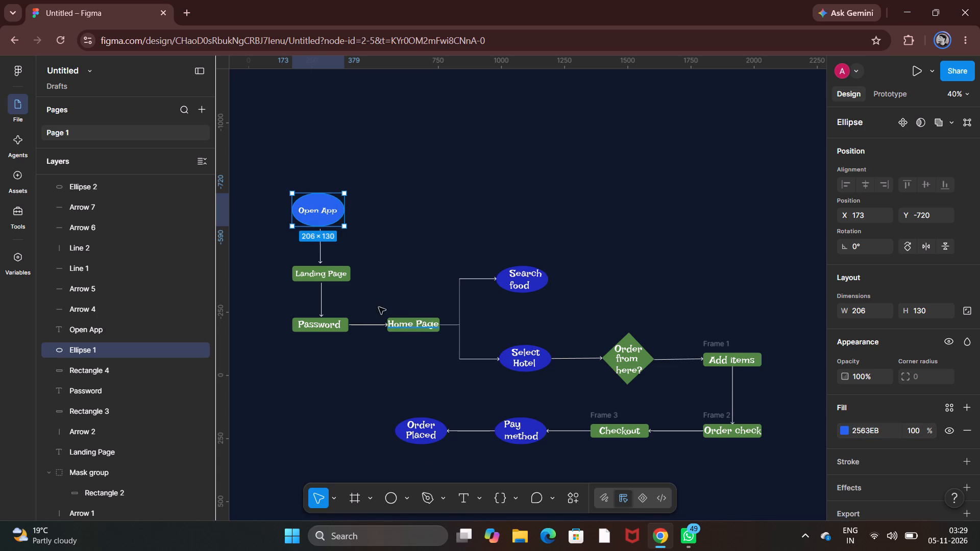
Copy the Open App ellipse's fill code 2563EB and apply it as the fill of the Search food ellipse.
click(533, 288)
click(322, 198)
double_click(855, 427)
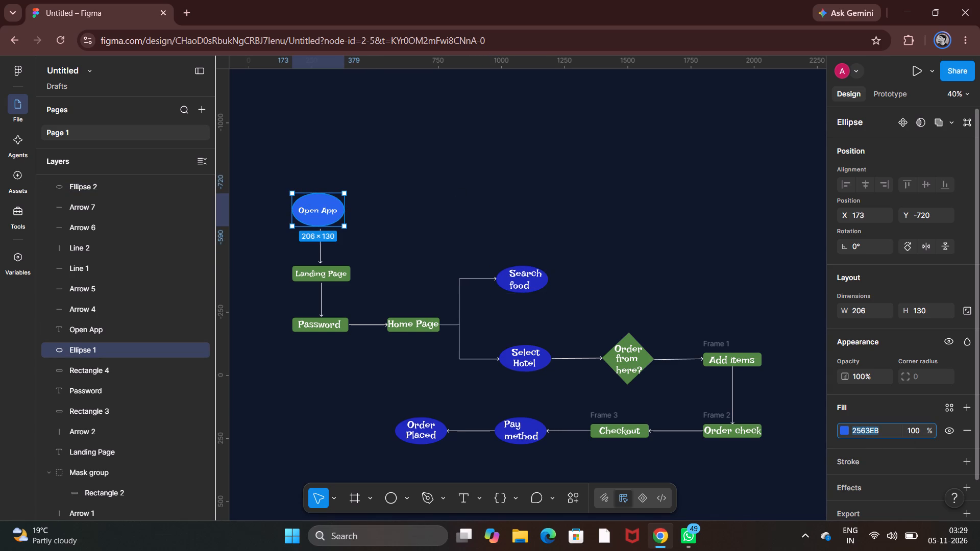
key(ctrl+c)
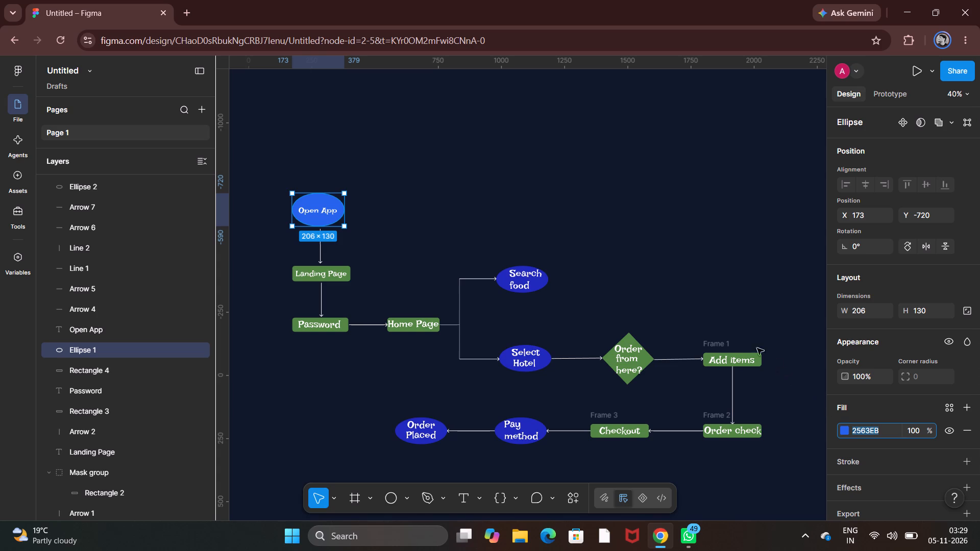
click(539, 286)
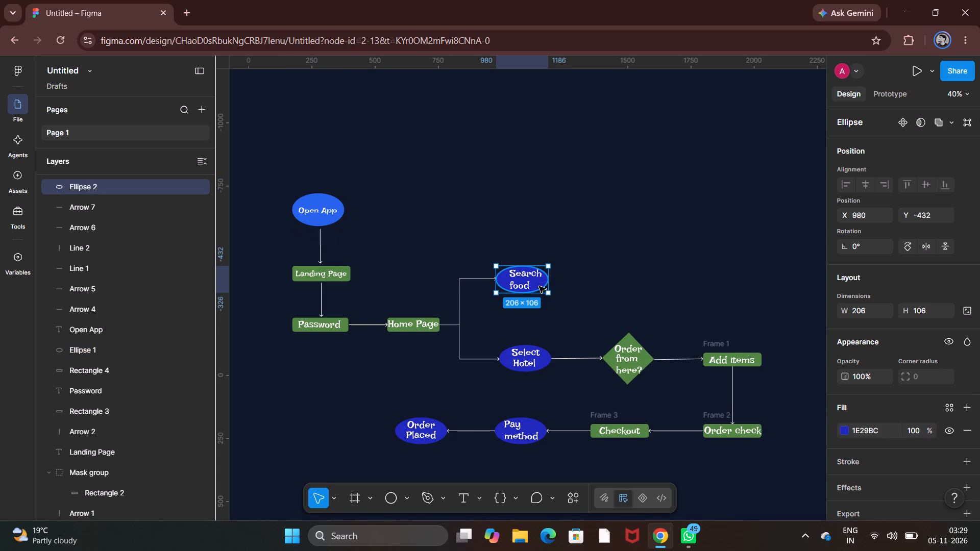
double_click(857, 430)
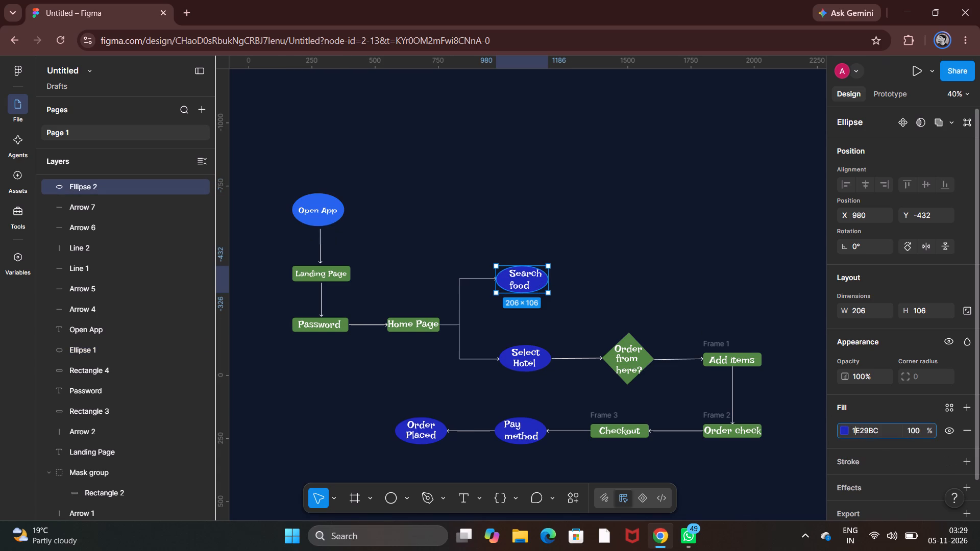
key(BackSpace)
key(ctrl+v)
key(Return)
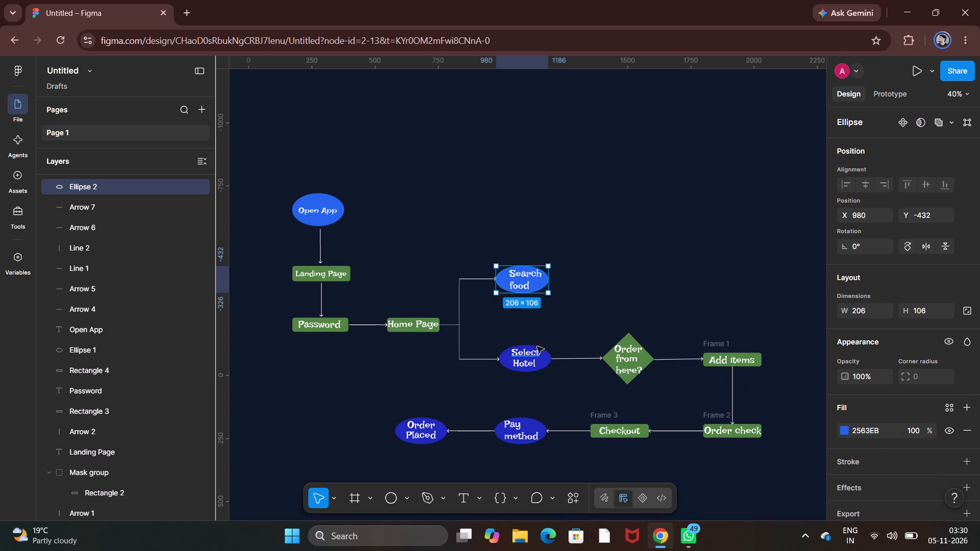
Apply the copied fill colour 2563EB to the Select Hotel ellipse.
click(547, 362)
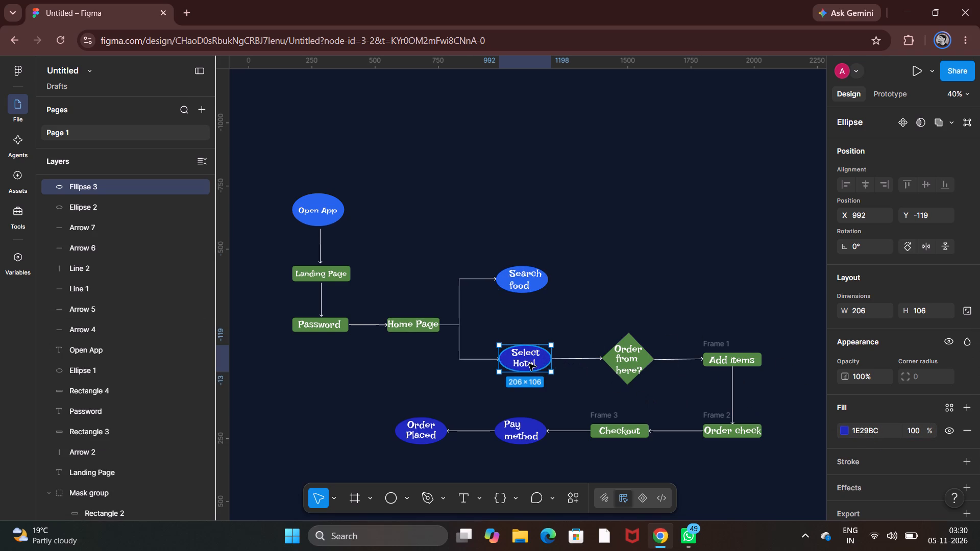
double_click(864, 425)
key(BackSpace)
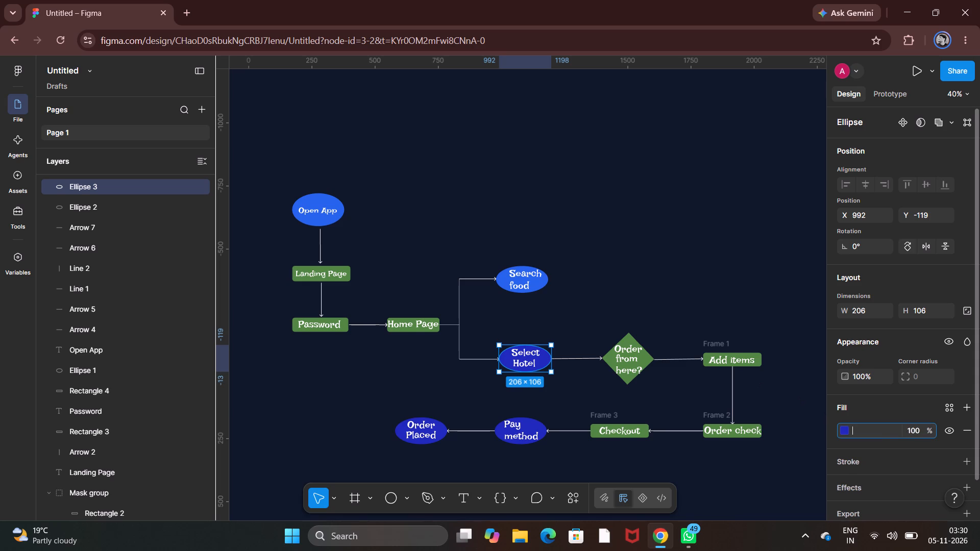
key(ctrl+v)
key(Return)
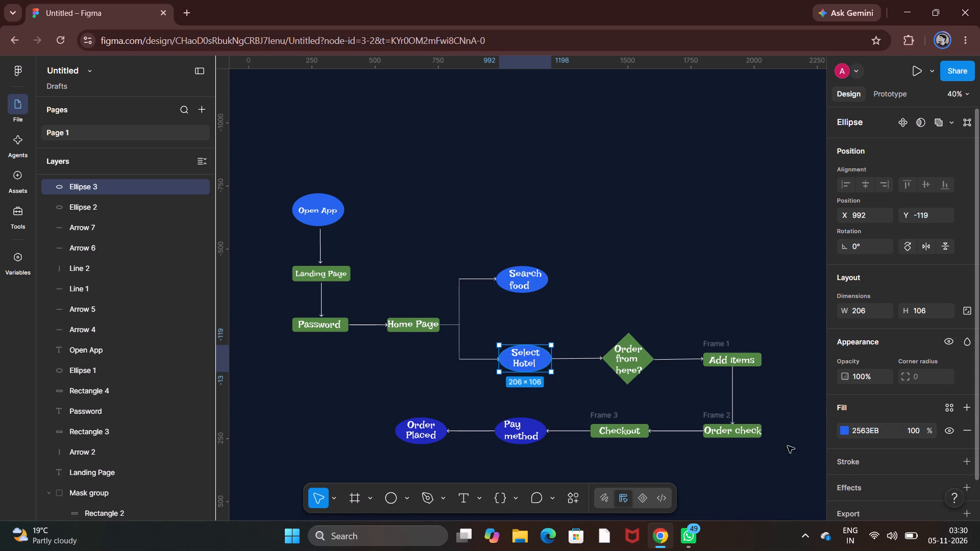
Apply the copied fill colour 2563EB to the Pay method ellipse.
click(542, 431)
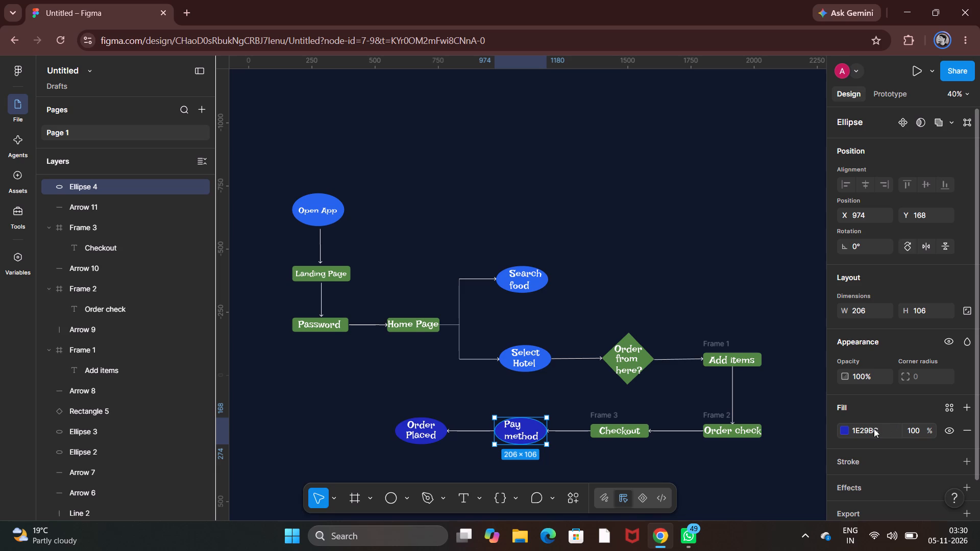
double_click(871, 429)
key(BackSpace)
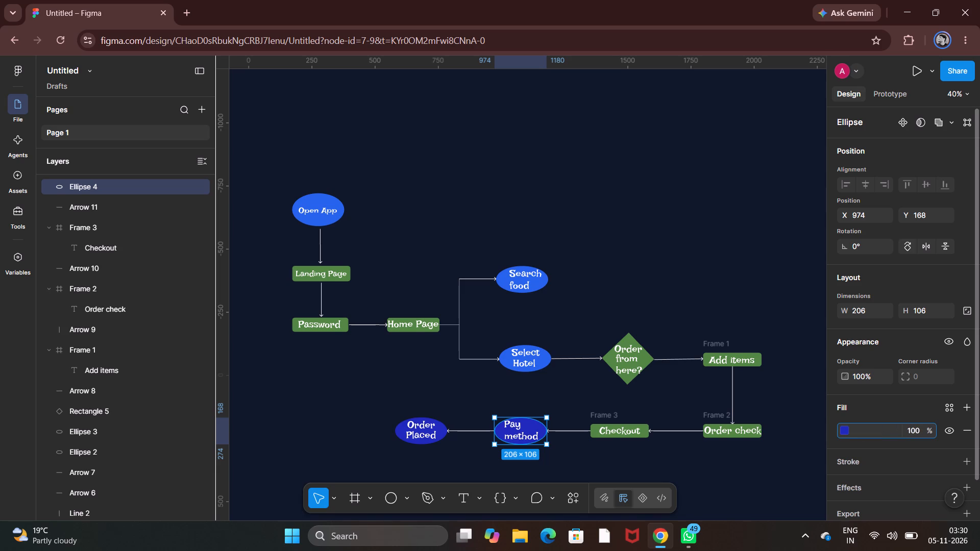
key(ctrl+v)
key(Return)
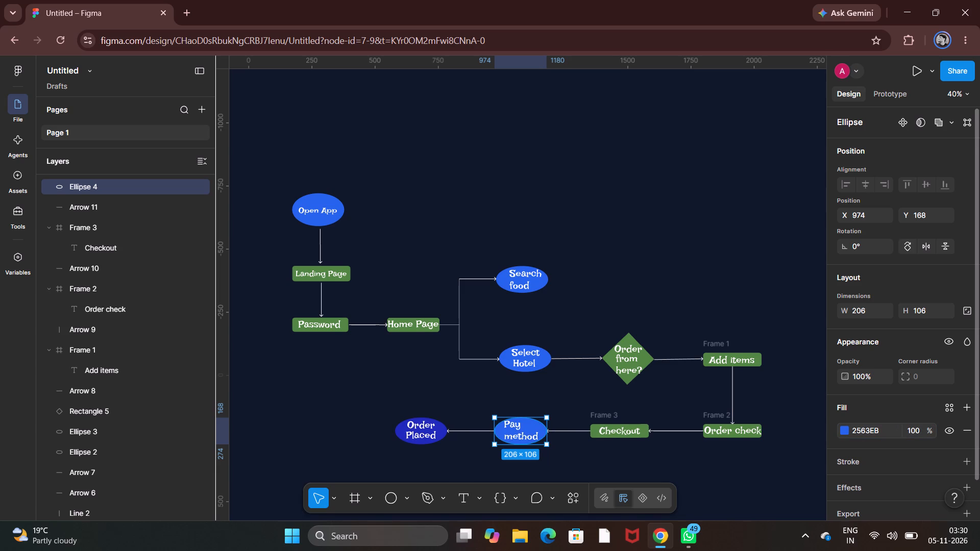
Apply the copied fill colour 2563EB to the Order Placed ellipse.
click(442, 431)
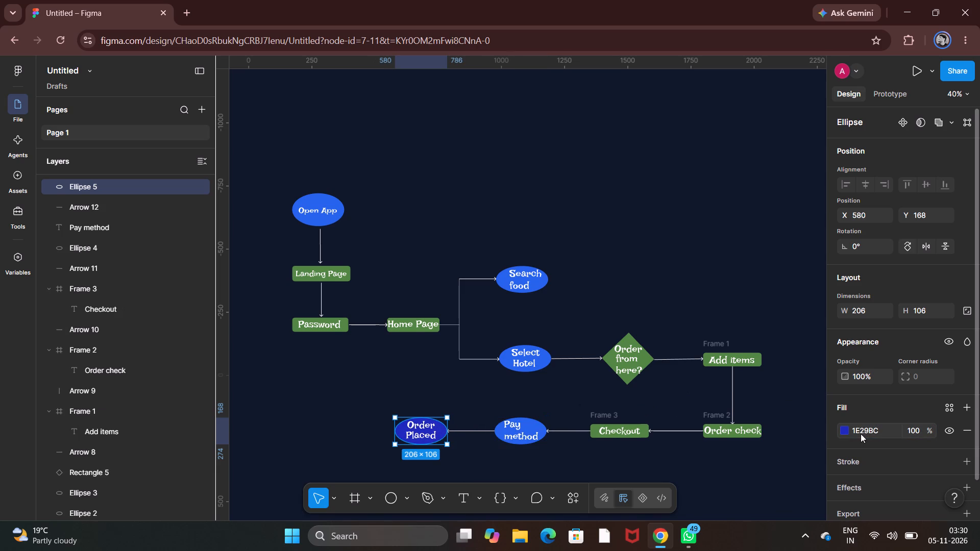
double_click(861, 434)
key(BackSpace)
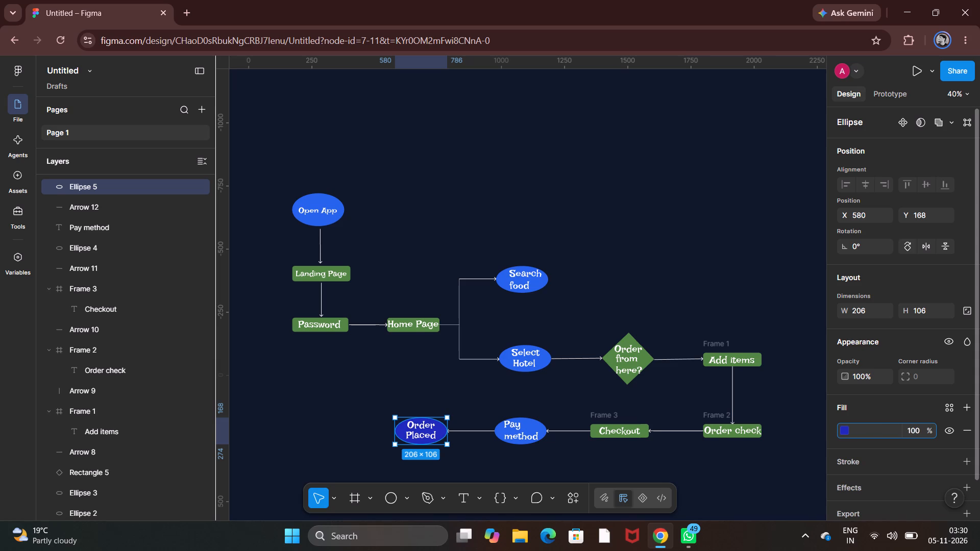
key(ctrl+v)
key(Return)
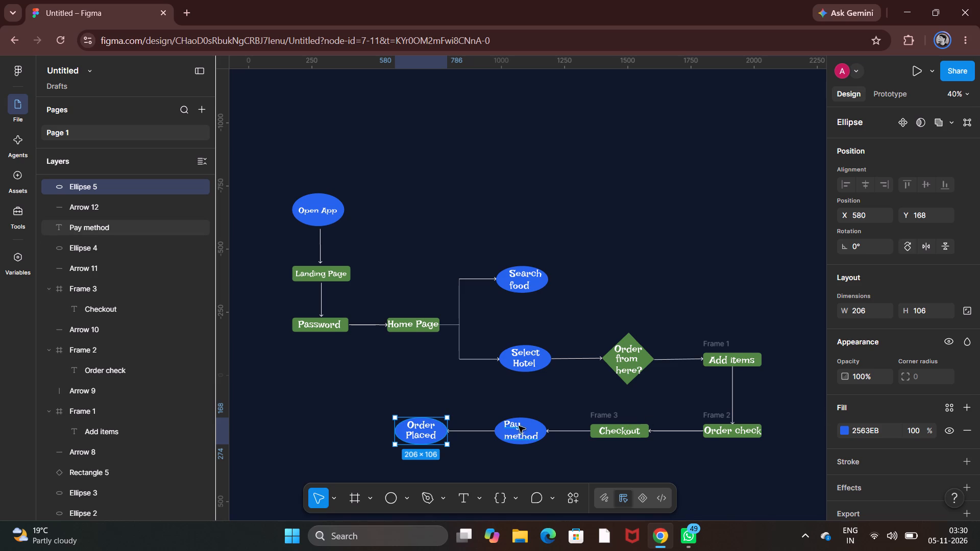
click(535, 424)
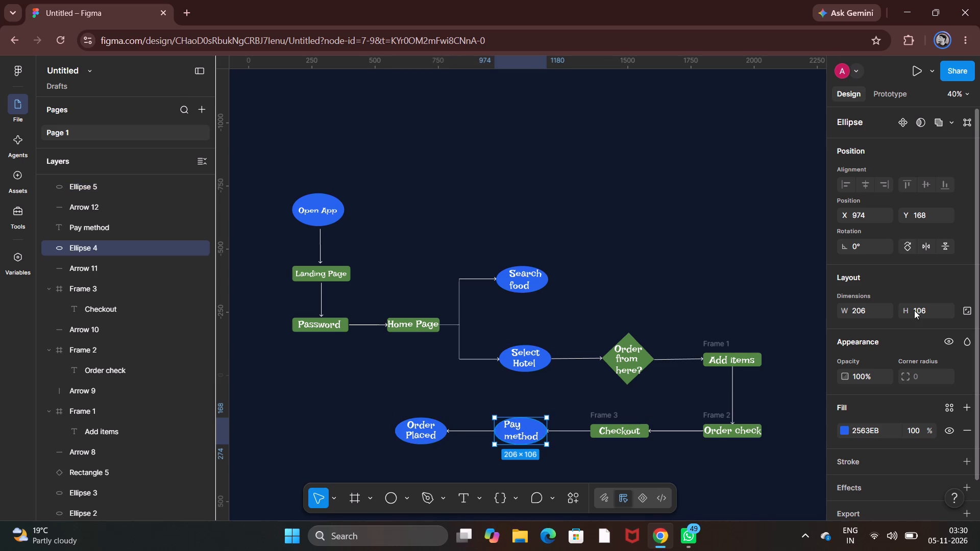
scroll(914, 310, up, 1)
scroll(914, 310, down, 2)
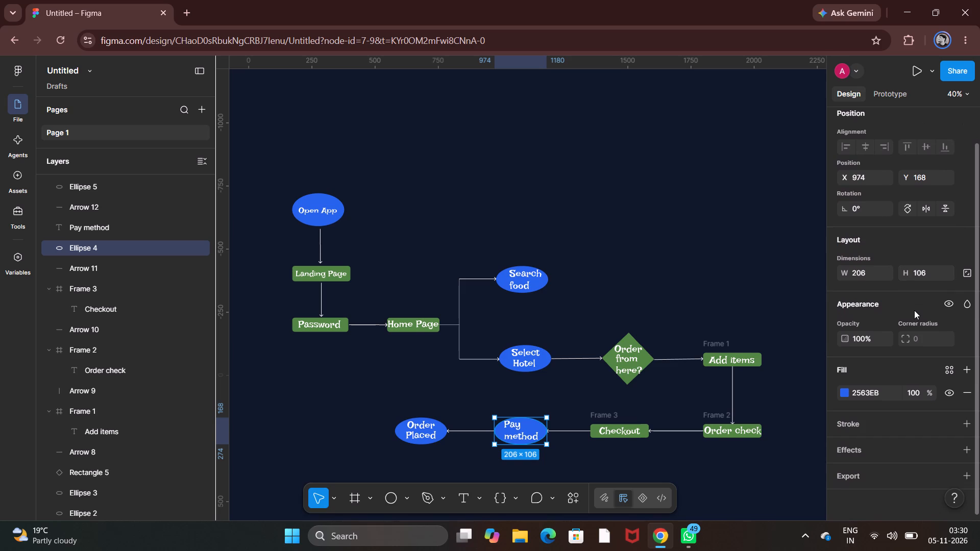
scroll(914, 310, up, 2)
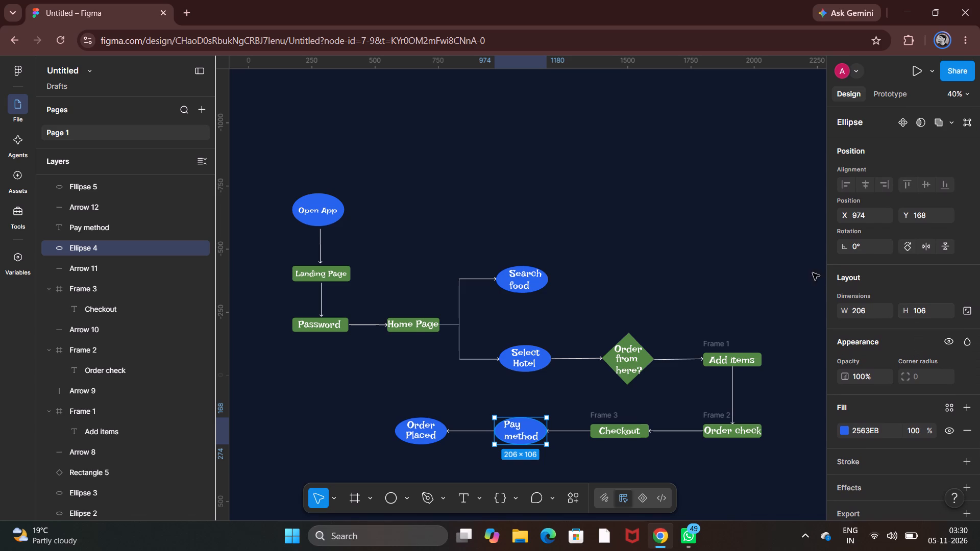
Set the fill colour of the Landing Page box to 1E293B.
click(335, 266)
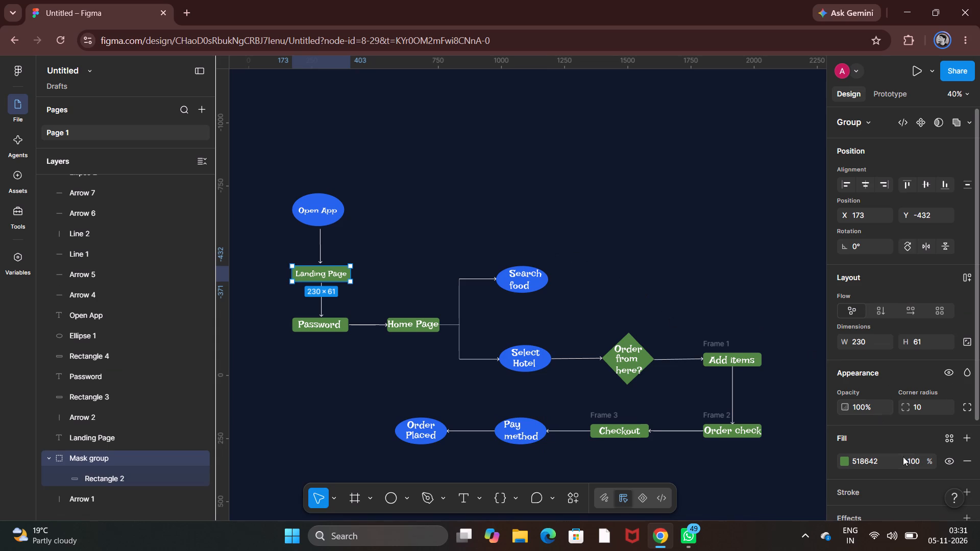
double_click(861, 461)
key(BackSpace)
key(1)
key(e)
key(2)
key(9)
text(3B)
key(Return)
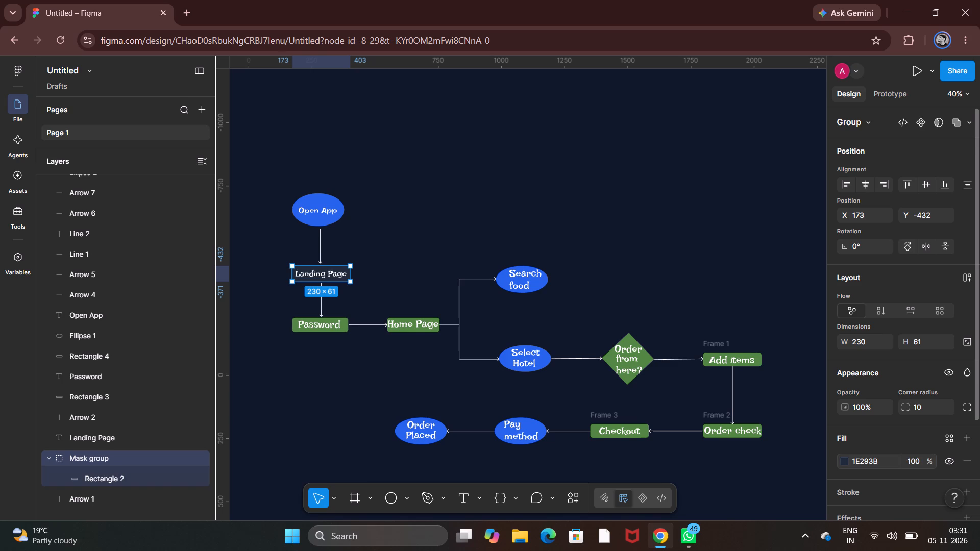
click(641, 211)
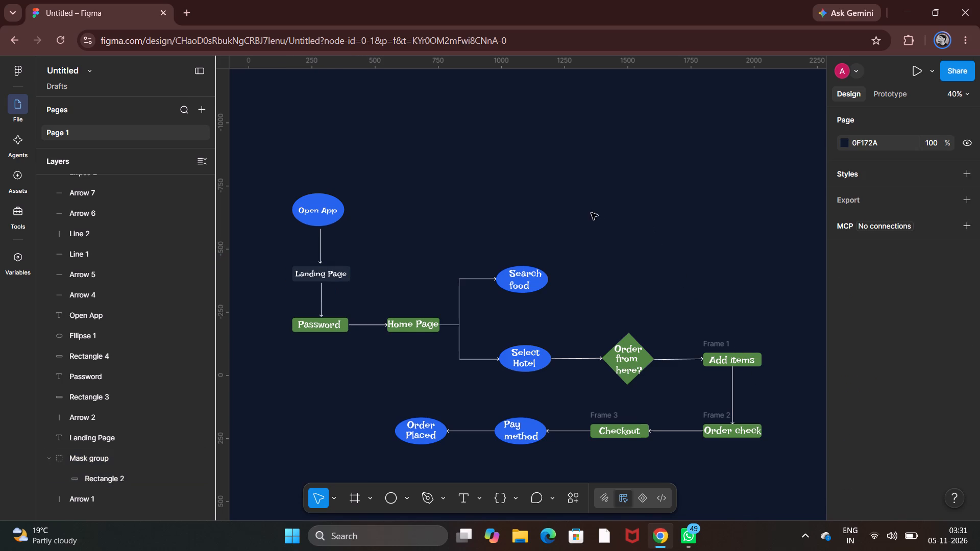
Add a stroke to the Landing Page box and set its colour to 334155.
click(349, 269)
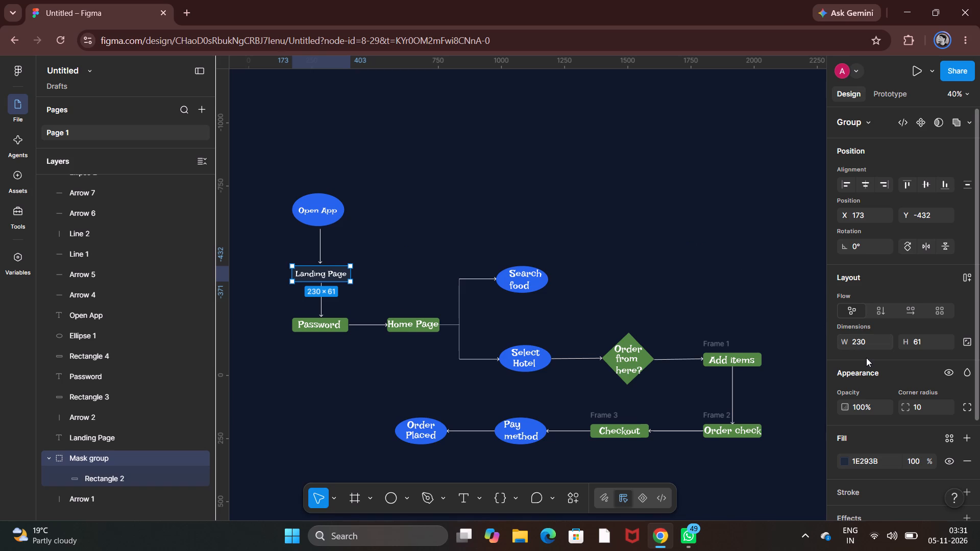
scroll(927, 458, down, 1)
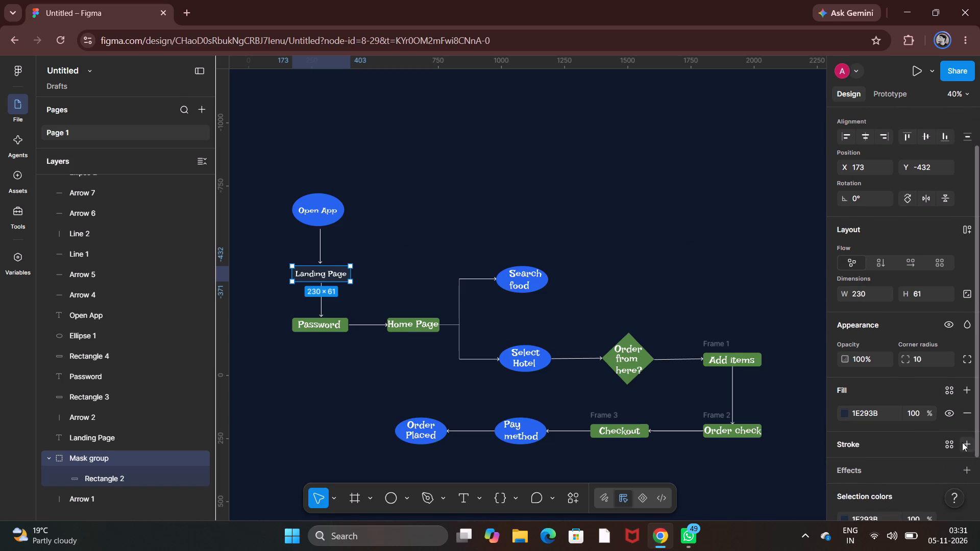
click(962, 442)
scroll(881, 400, down, 1)
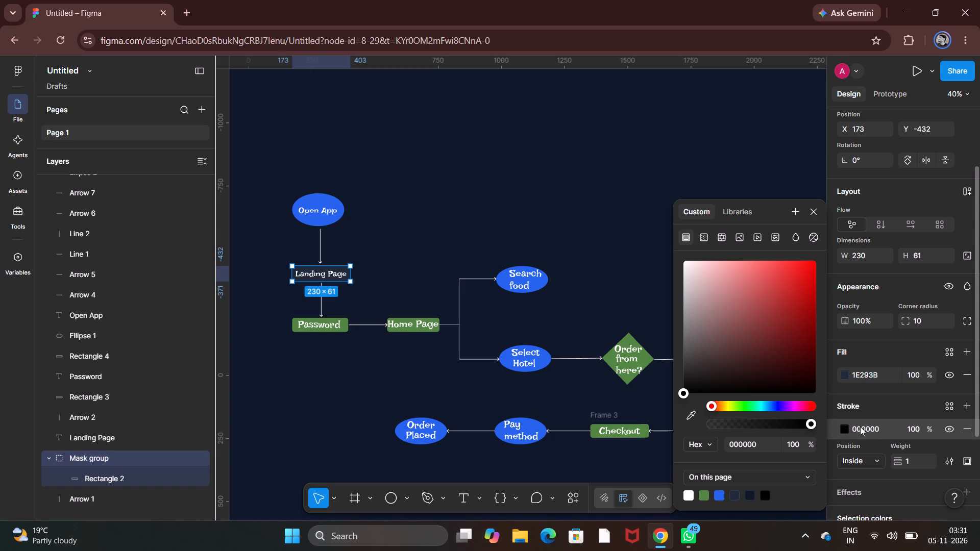
drag(853, 430, 890, 428)
key(BackSpace)
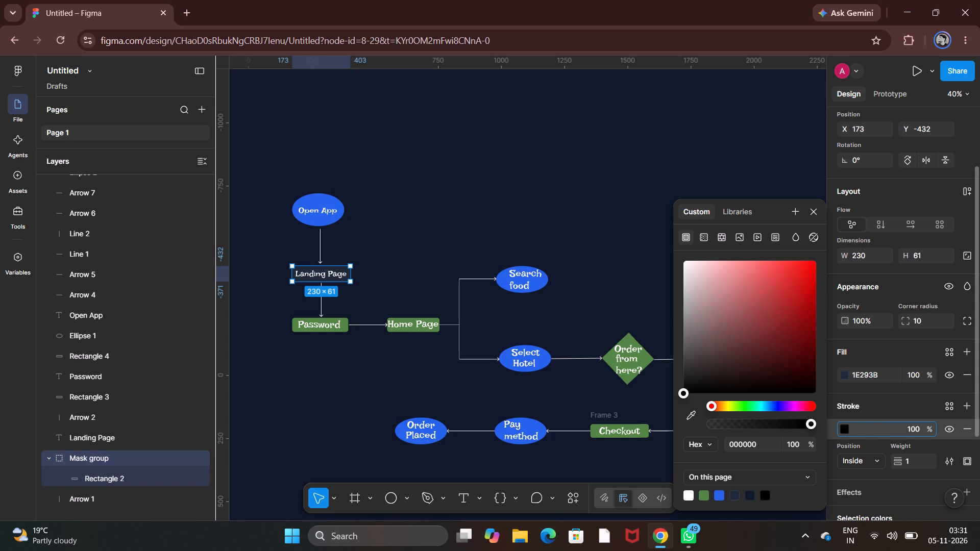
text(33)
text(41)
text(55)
scroll(882, 460, down, 1)
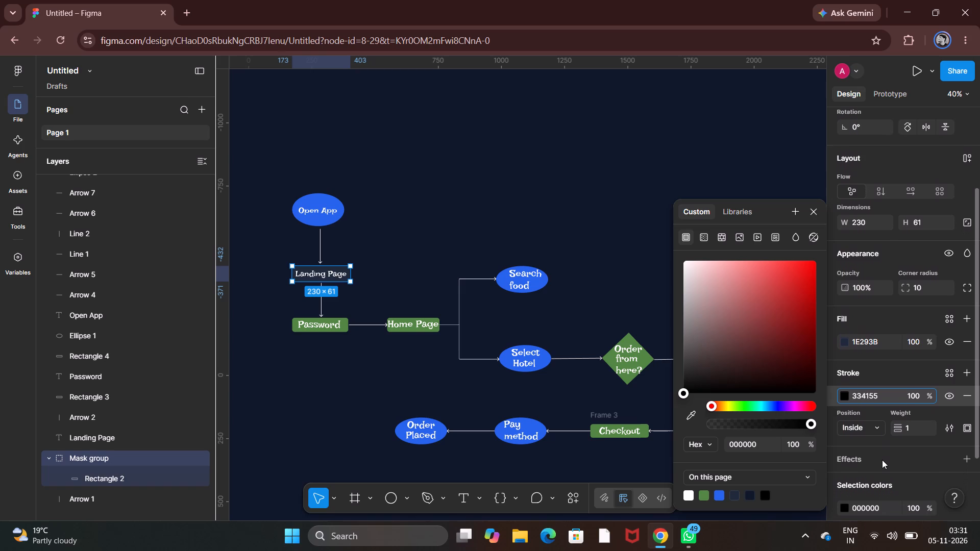
scroll(882, 460, down, 3)
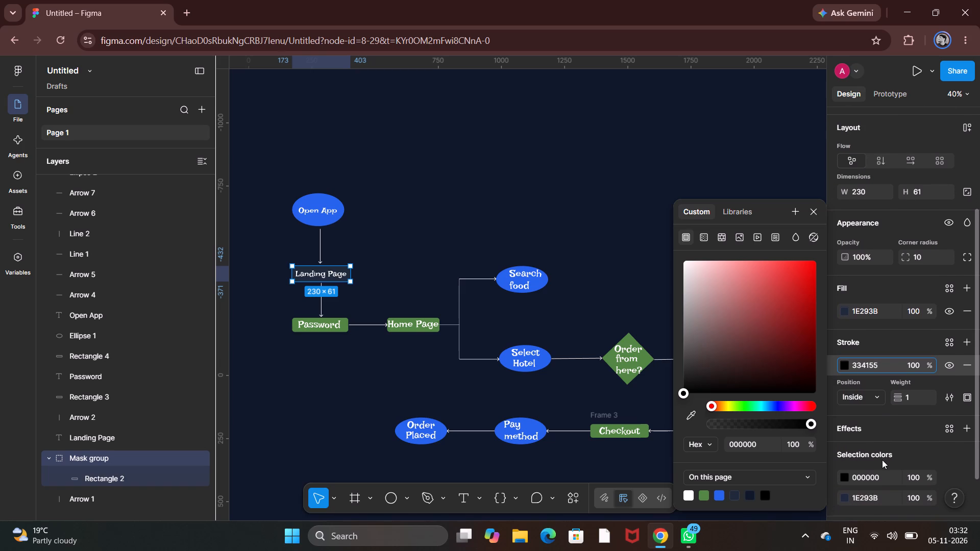
scroll(882, 460, down, 1)
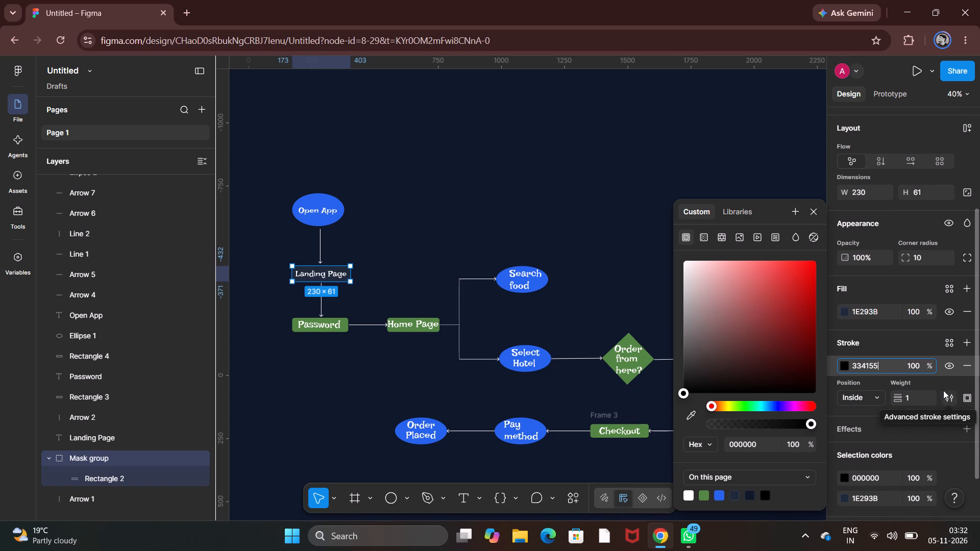
key(Return)
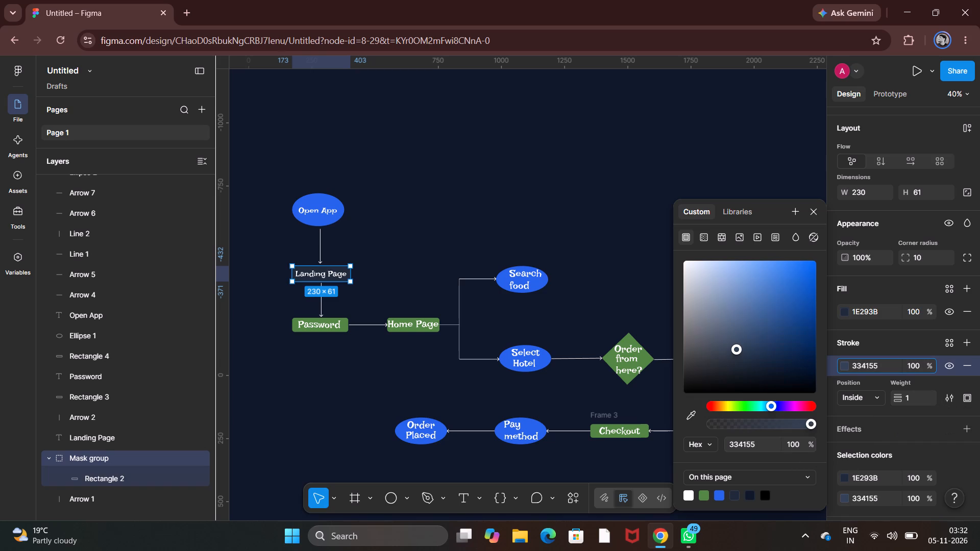
click(643, 236)
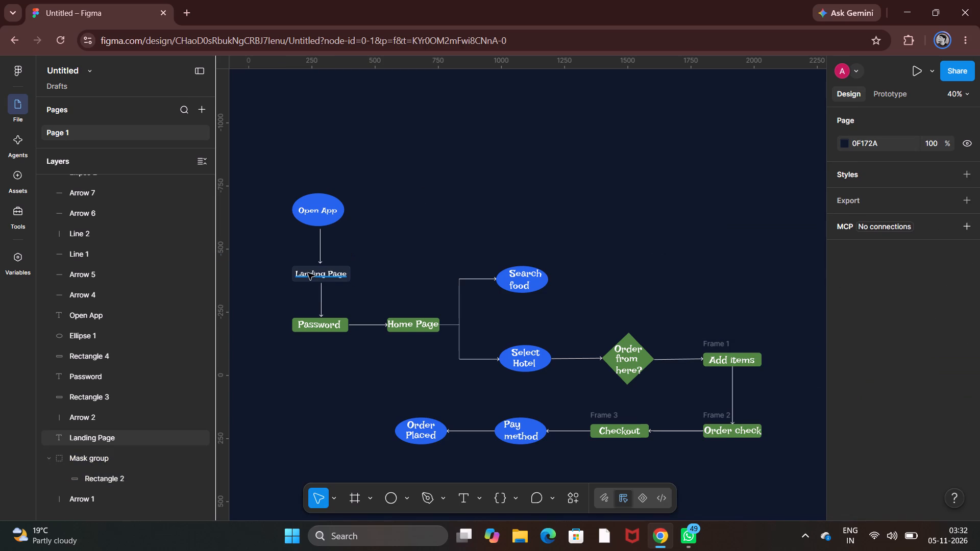
Select the Landing Page box again and go to its stroke settings.
click(347, 264)
scroll(909, 361, down, 1)
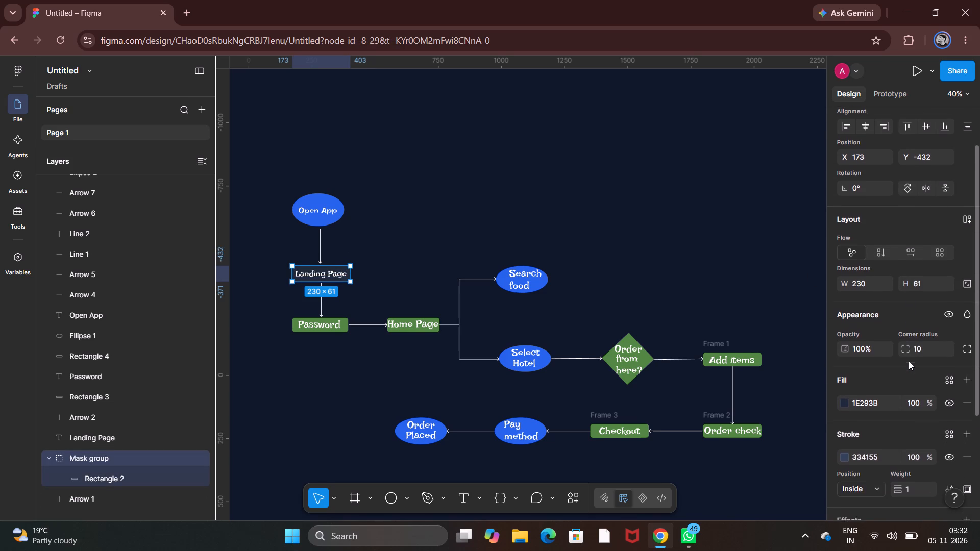
scroll(909, 361, down, 1)
scroll(882, 423, down, 1)
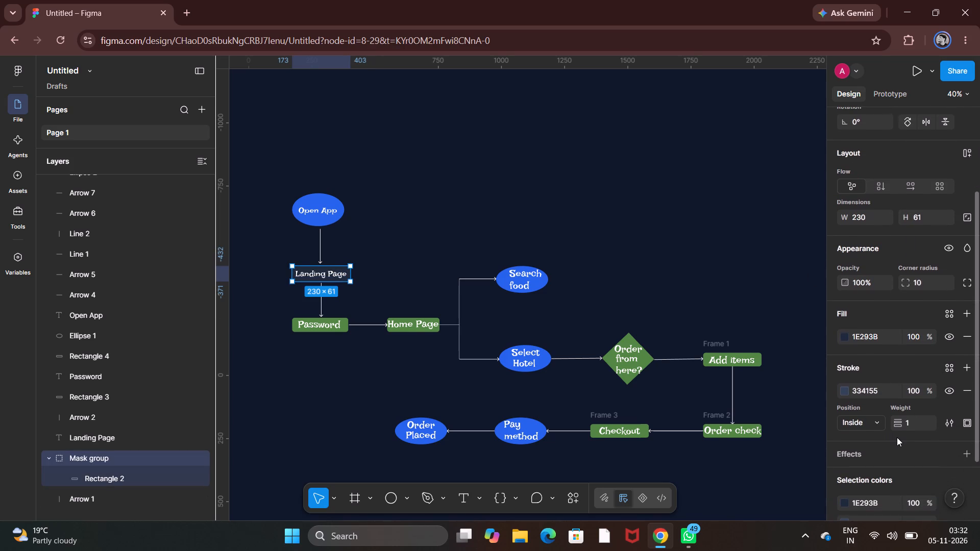
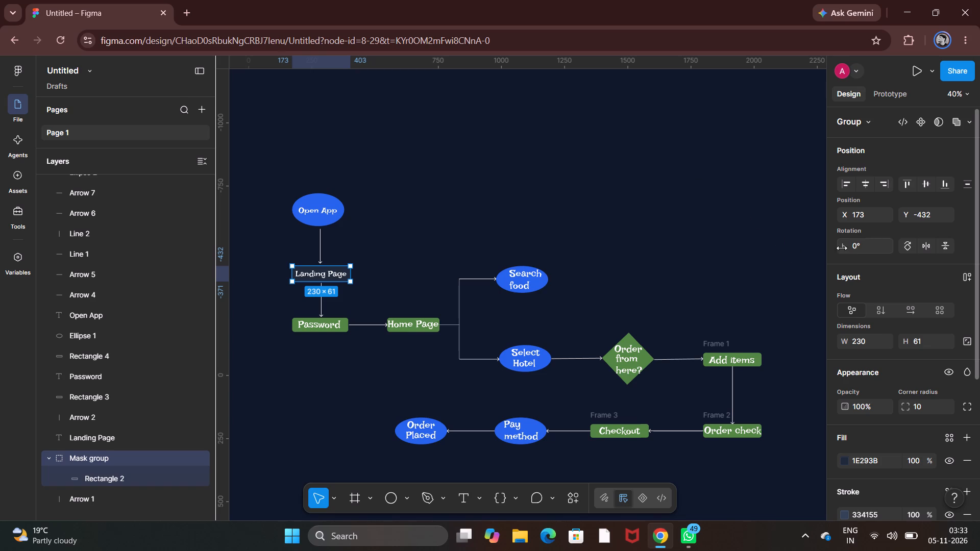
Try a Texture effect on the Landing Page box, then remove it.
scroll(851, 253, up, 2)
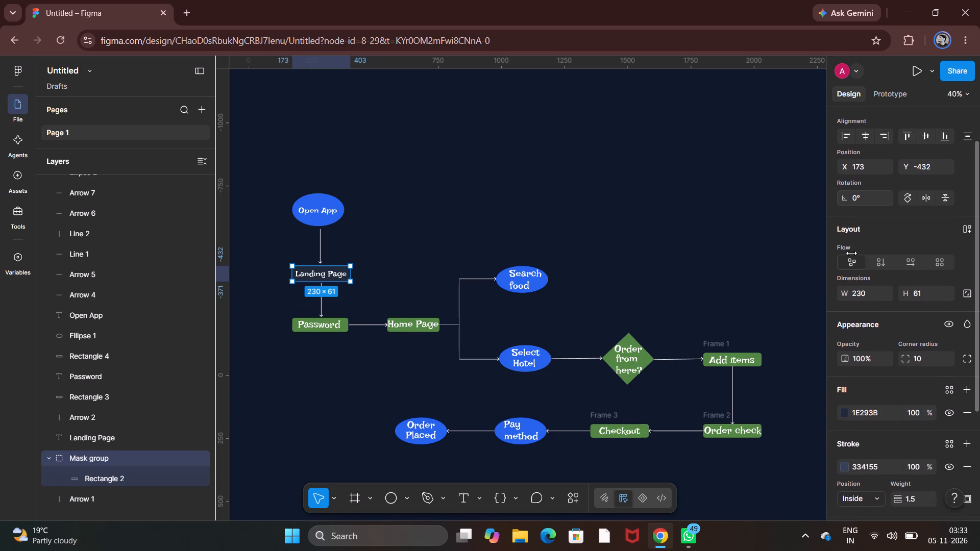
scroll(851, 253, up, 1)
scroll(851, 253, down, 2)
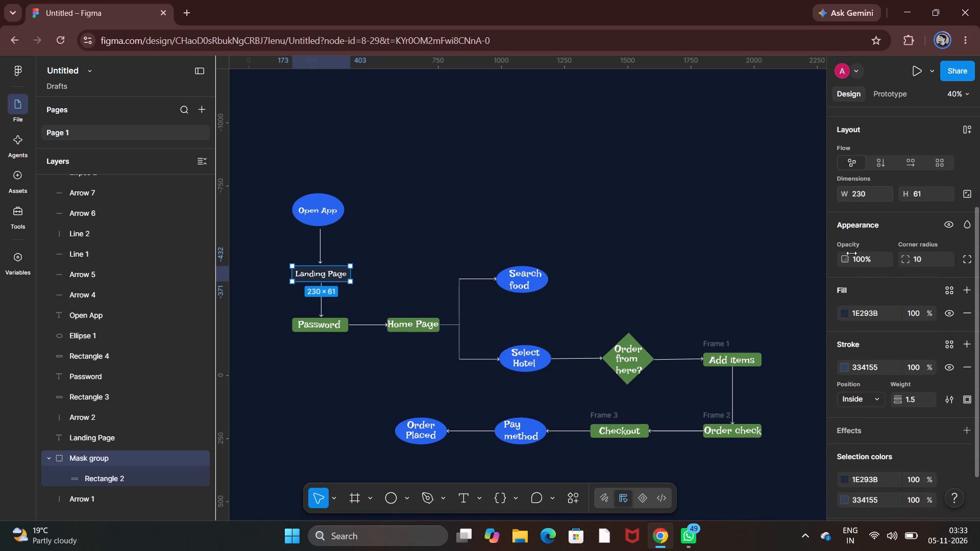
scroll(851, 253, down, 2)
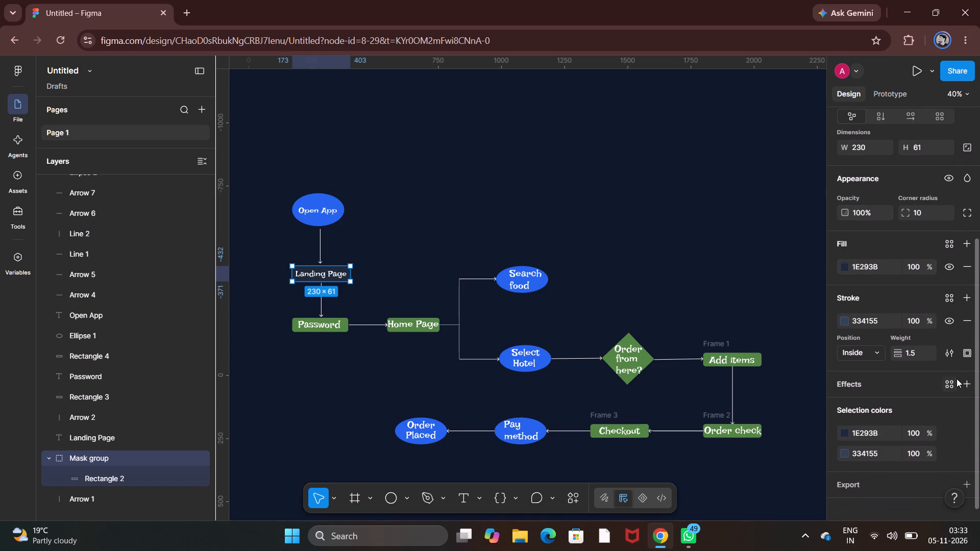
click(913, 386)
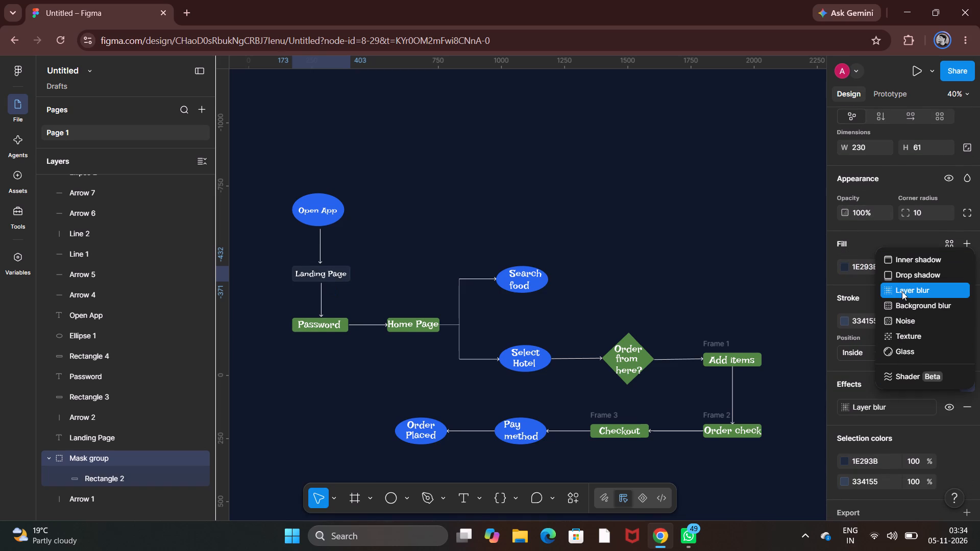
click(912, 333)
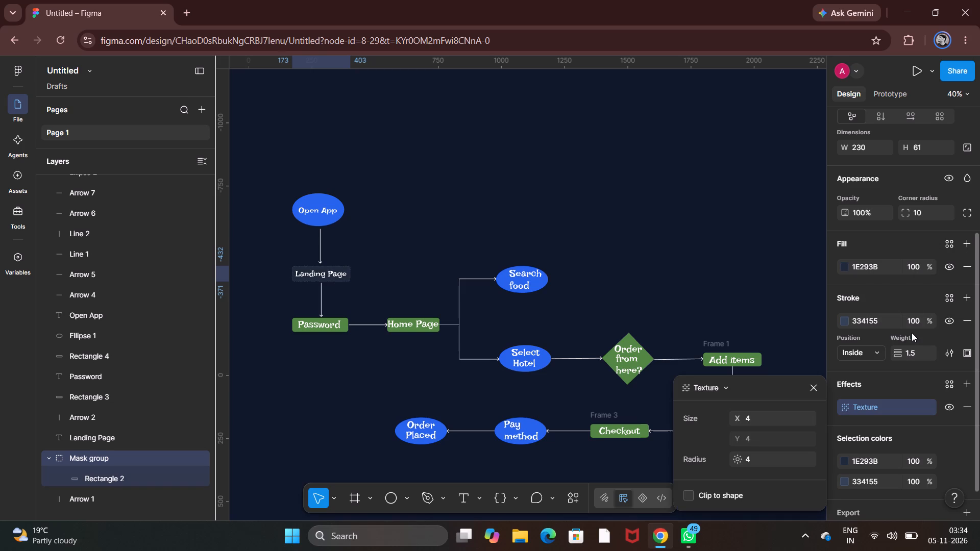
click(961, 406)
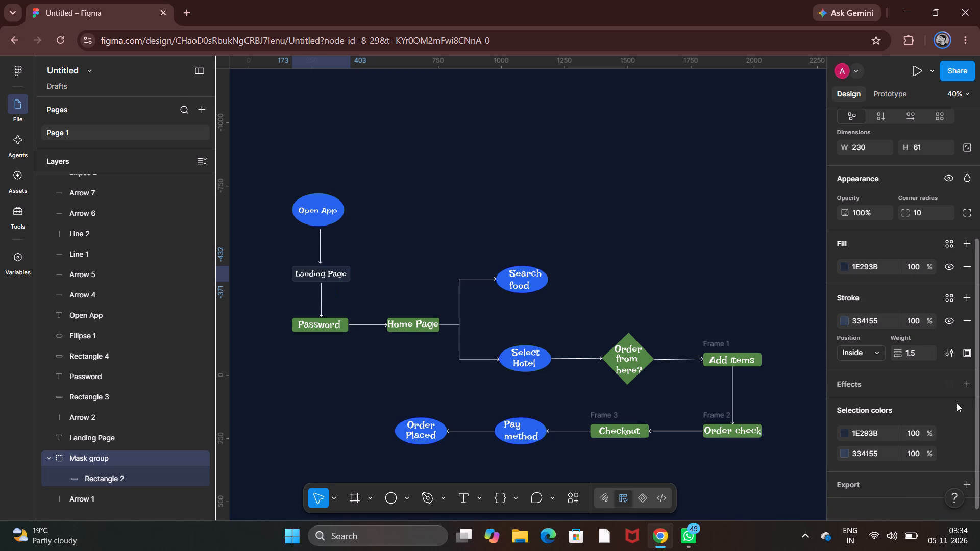
Add a Noise effect to the Landing Page box.
click(927, 385)
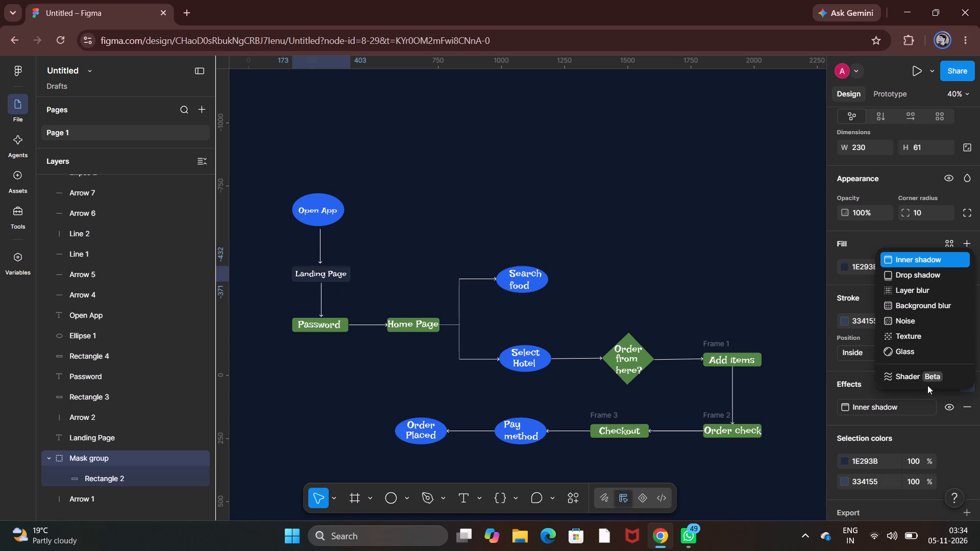
click(910, 319)
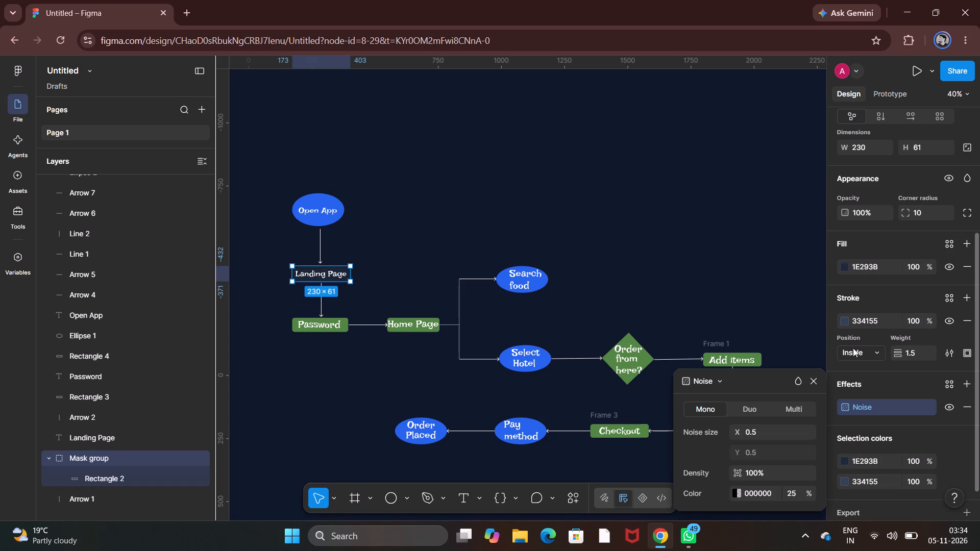
key(Return)
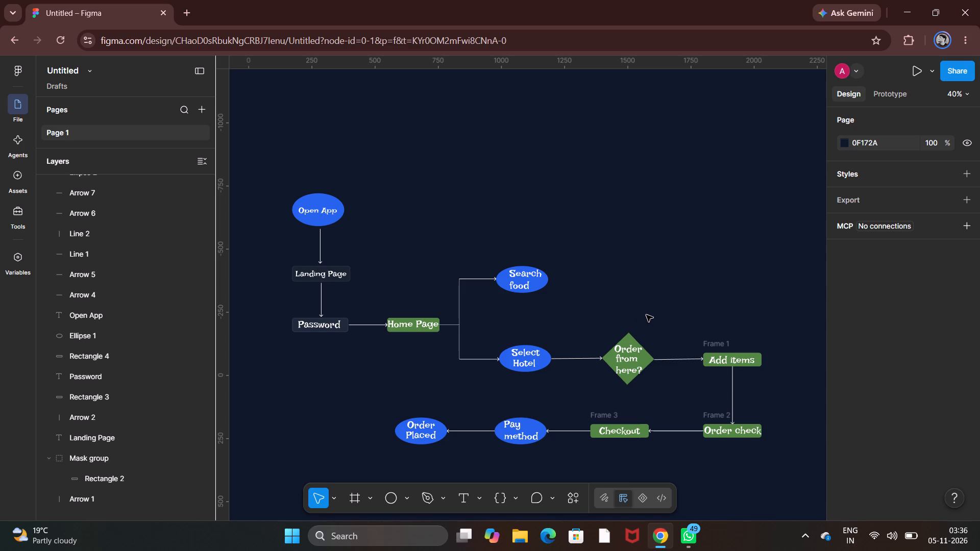
Set the fill colour of the Home Page box to 1E293B.
click(417, 333)
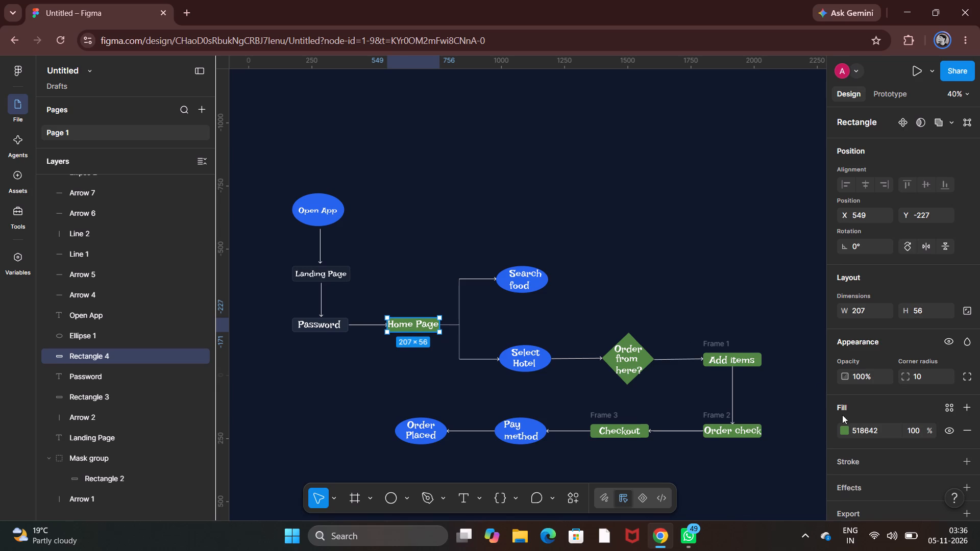
double_click(854, 425)
key(BackSpace)
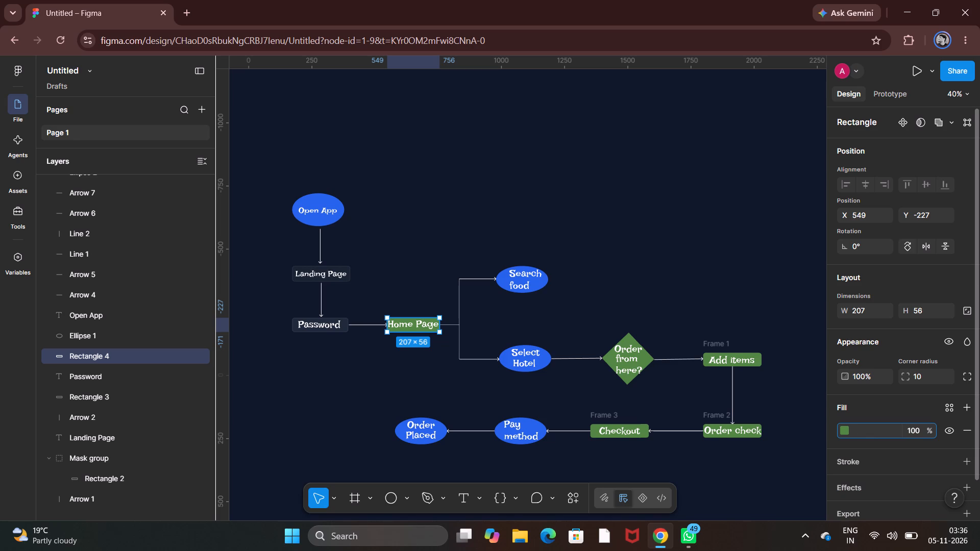
text(1E)
key(2)
text(93)
key(b)
key(Return)
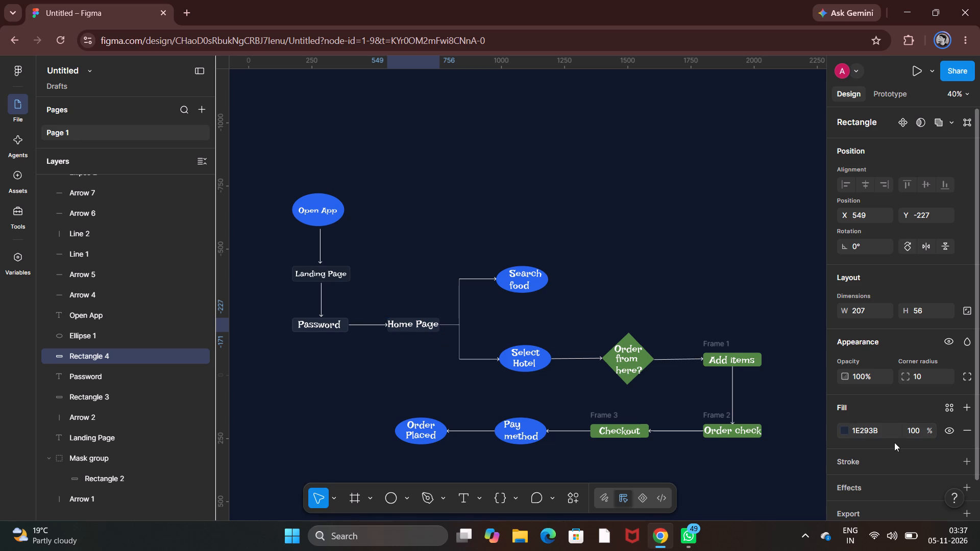
Add a stroke to the Home Page box with colour 334155 and weight 1.5.
click(868, 459)
double_click(865, 481)
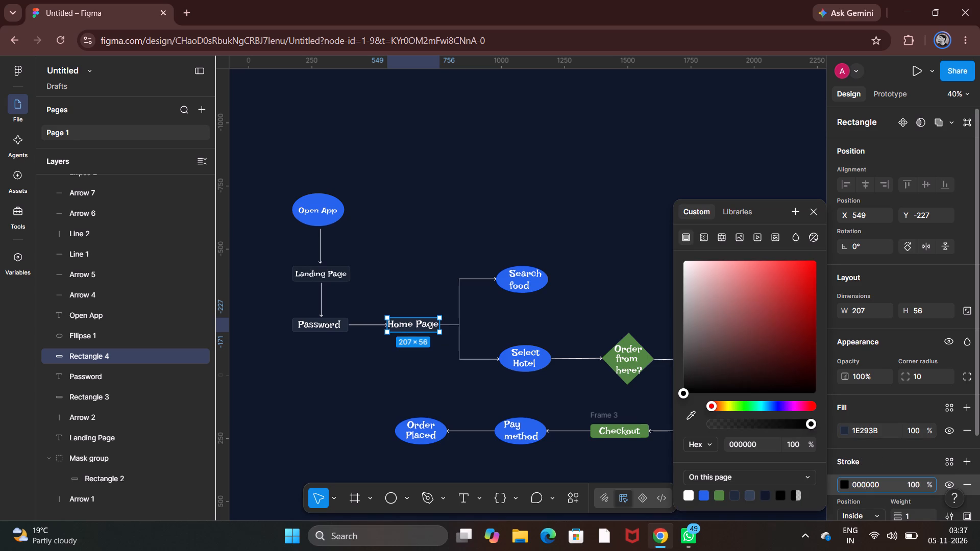
key(BackSpace)
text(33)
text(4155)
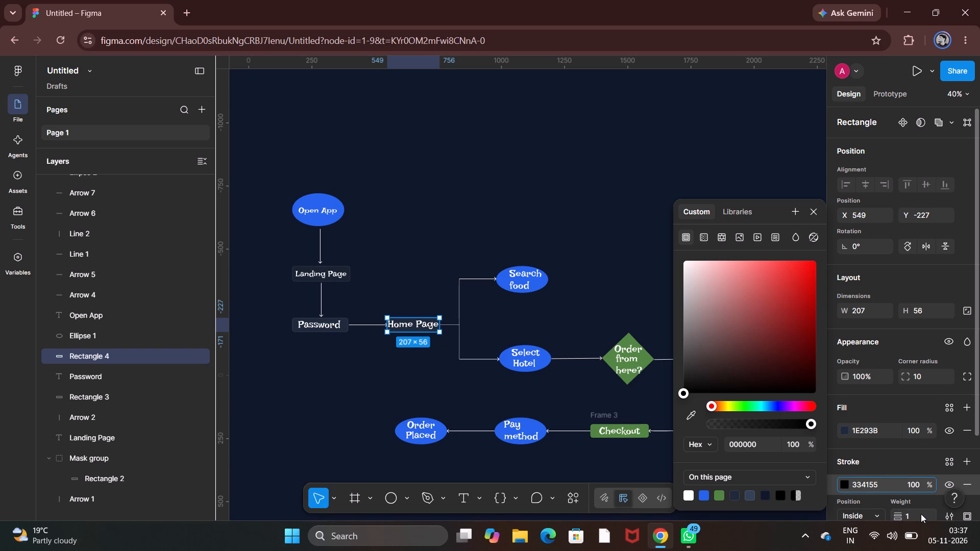
scroll(918, 503, down, 1)
double_click(918, 503)
click(918, 503)
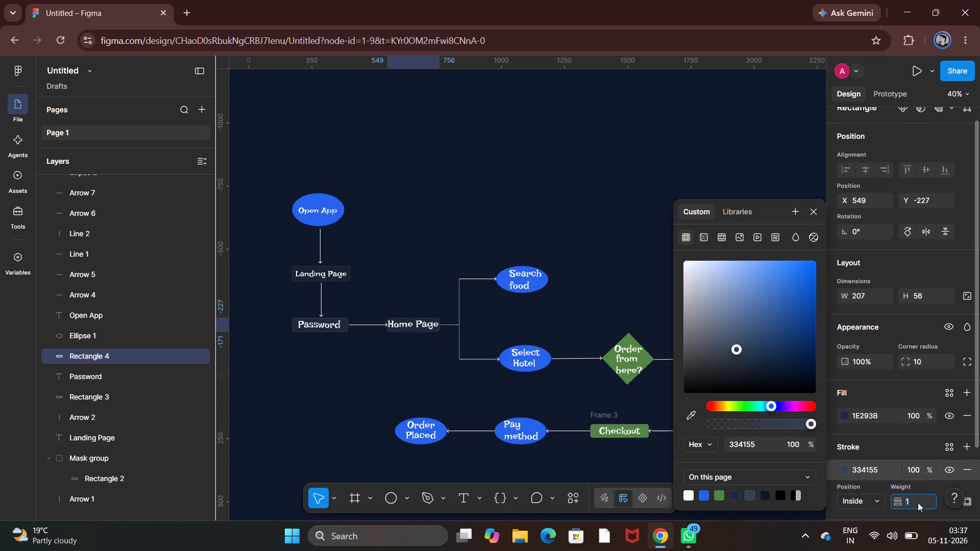
text(.5)
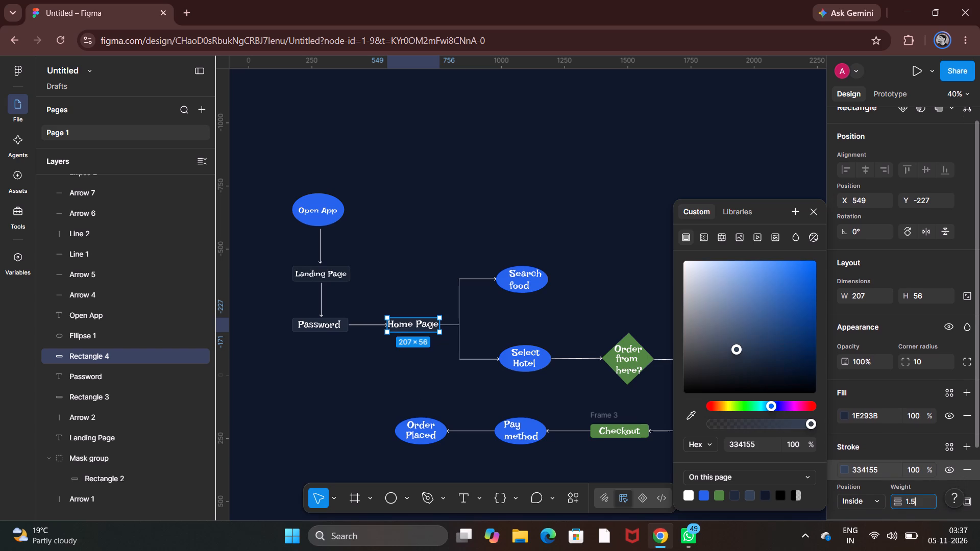
key(Return)
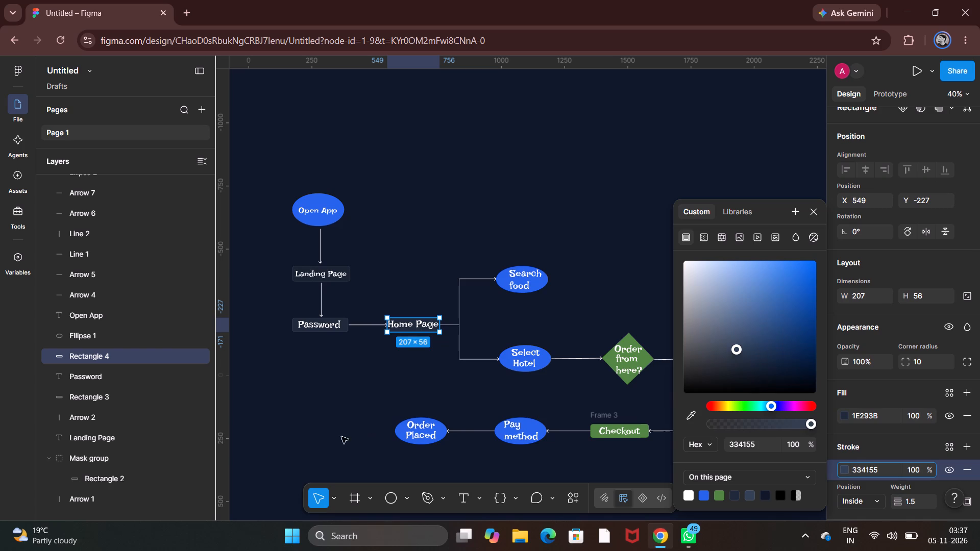
click(318, 423)
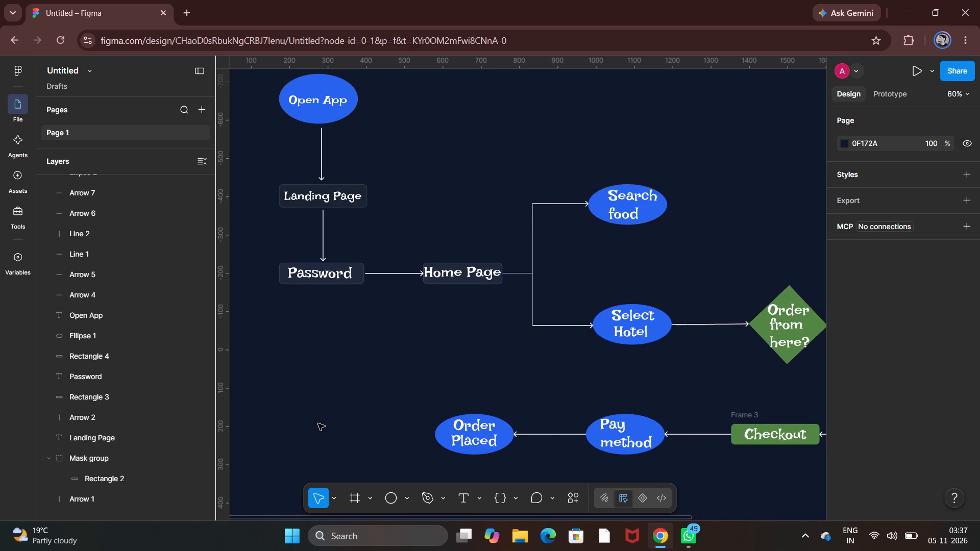
Set the fill colour of the Checkout frame to 1E293B.
scroll(582, 416, left, 2)
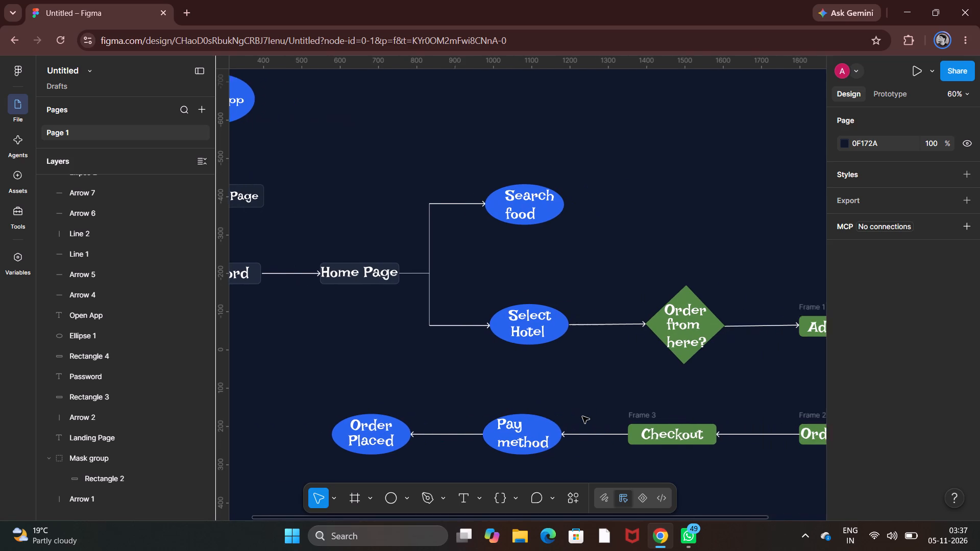
scroll(582, 416, left, 1)
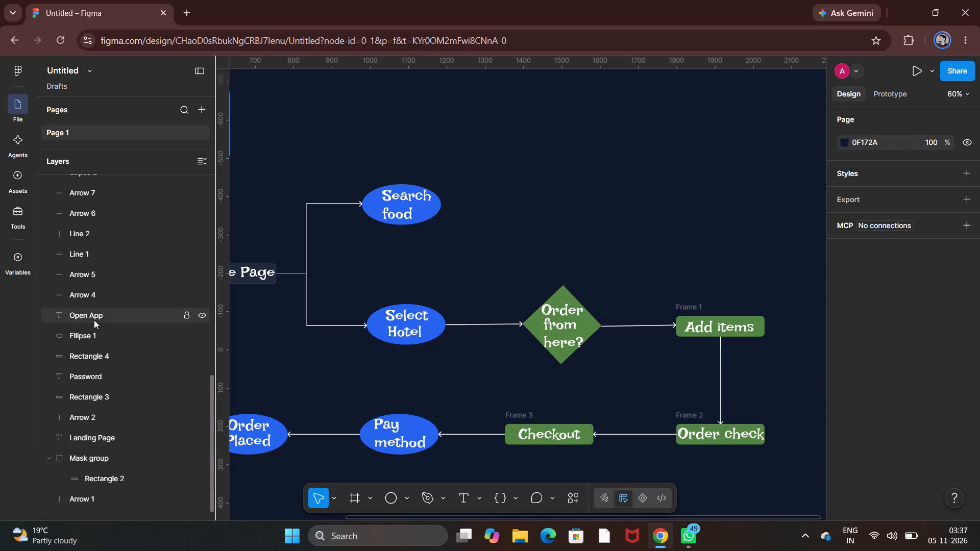
scroll(94, 320, up, 4)
scroll(102, 374, down, 1)
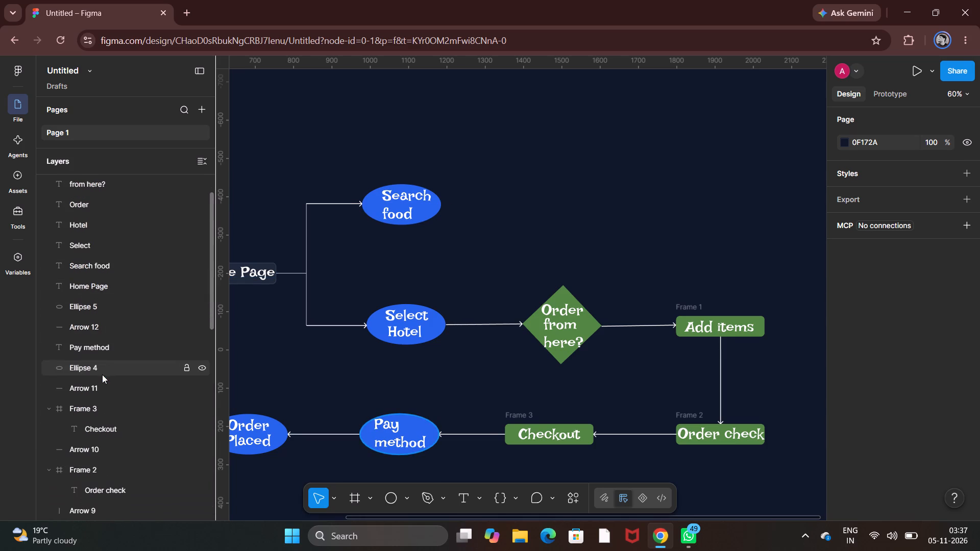
click(120, 410)
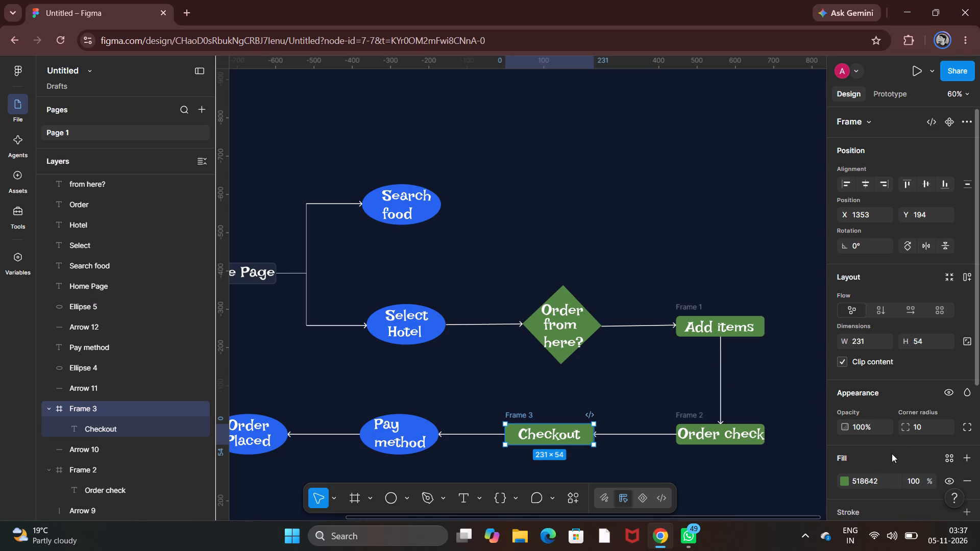
double_click(862, 475)
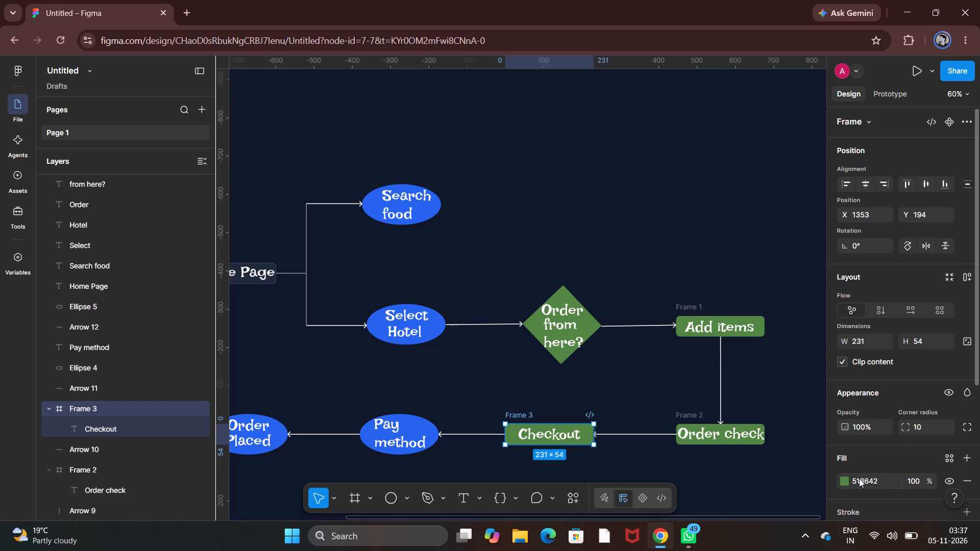
double_click(859, 479)
key(BackSpace)
text(1E)
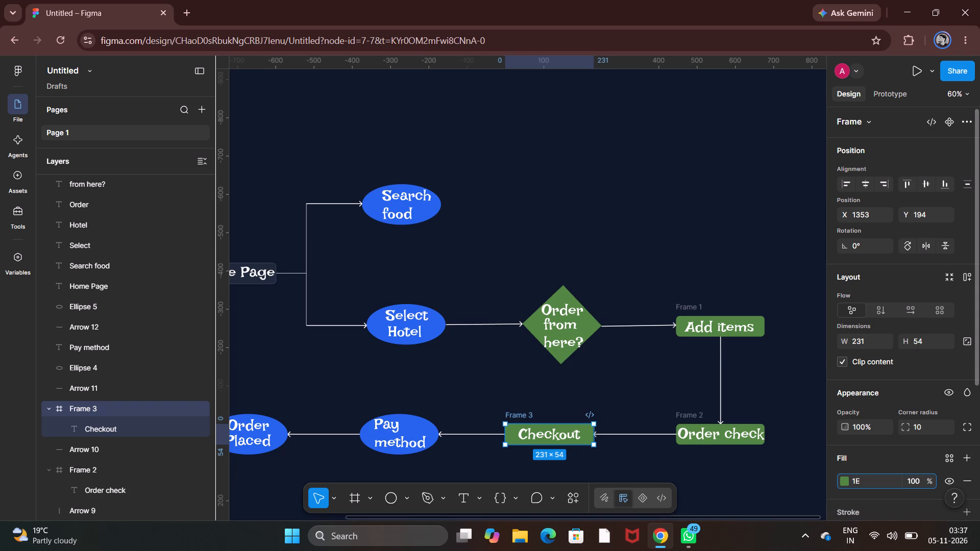
key(2)
key(9)
text(3B)
key(Return)
Add a stroke to the Checkout frame with colour 334155 and weight 1.5.
scroll(935, 462, down, 1)
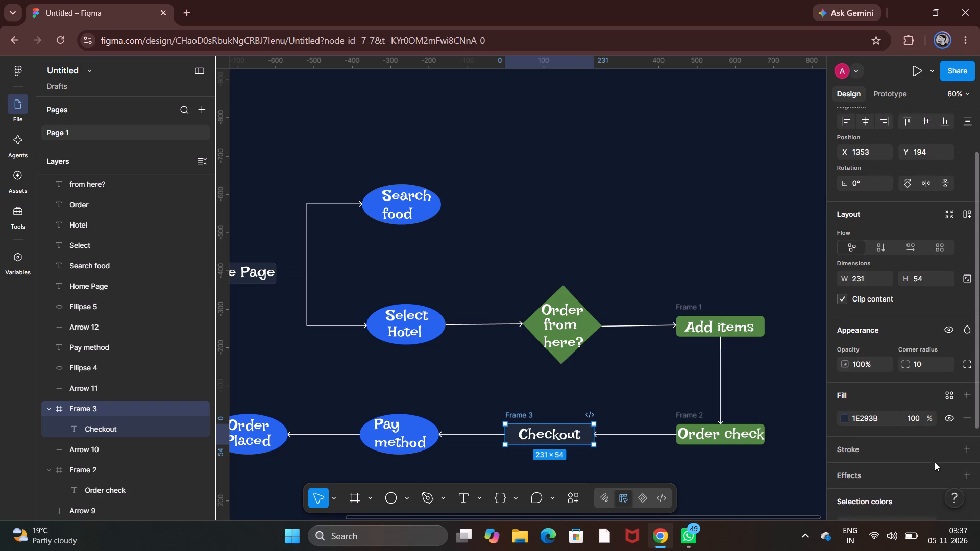
click(890, 441)
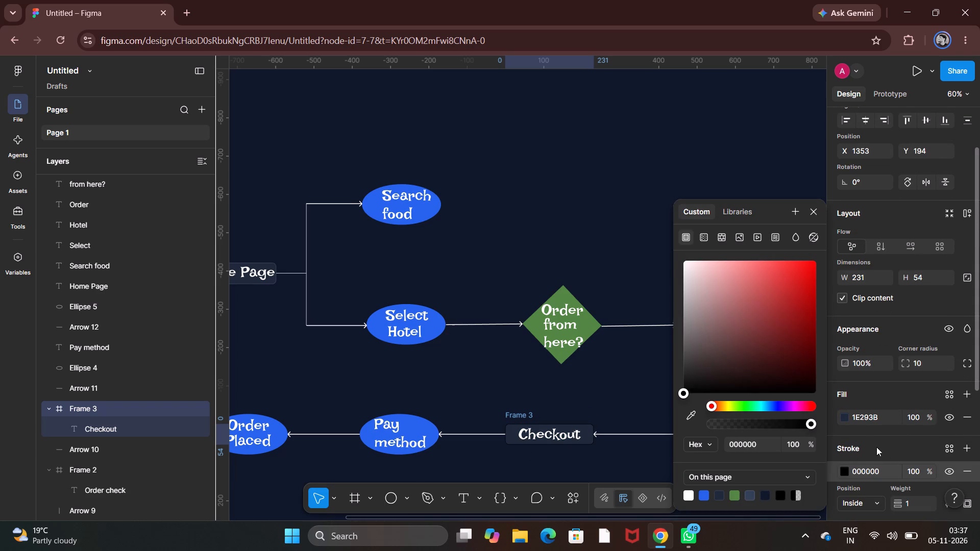
double_click(861, 468)
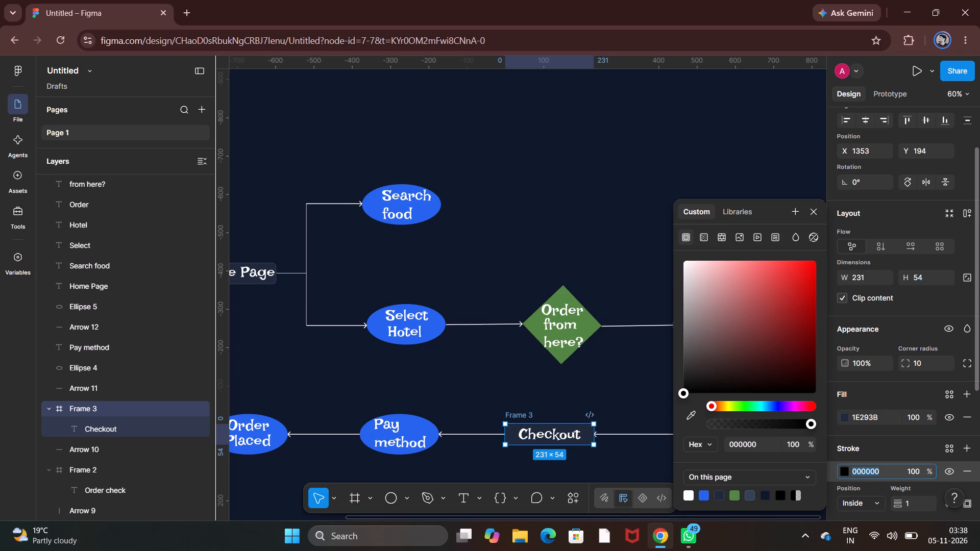
key(BackSpace)
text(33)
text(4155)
double_click(918, 500)
click(918, 500)
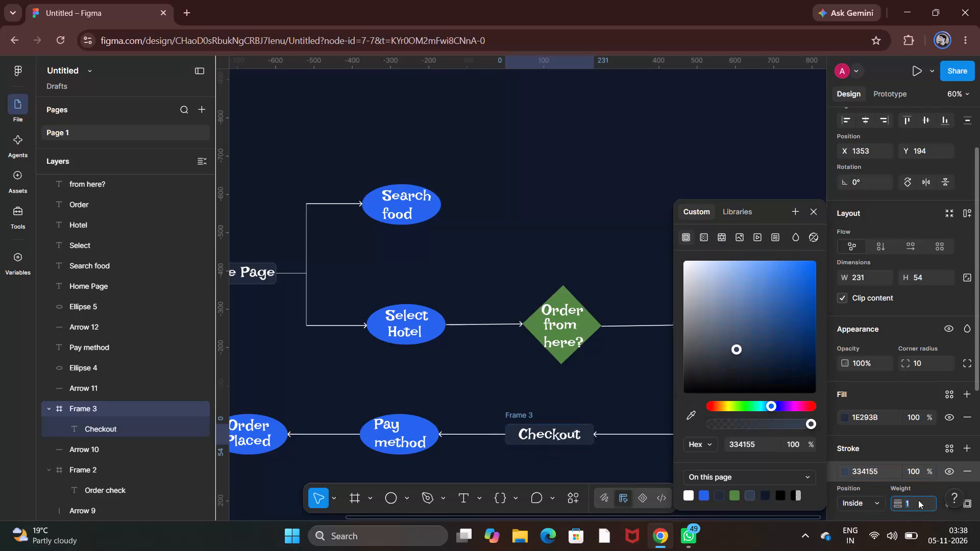
key(period)
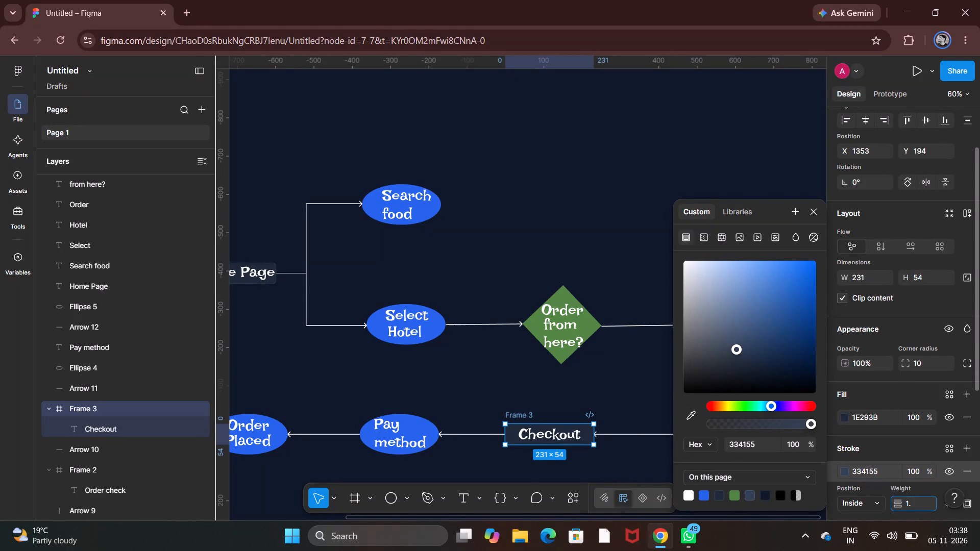
key(5)
key(Return)
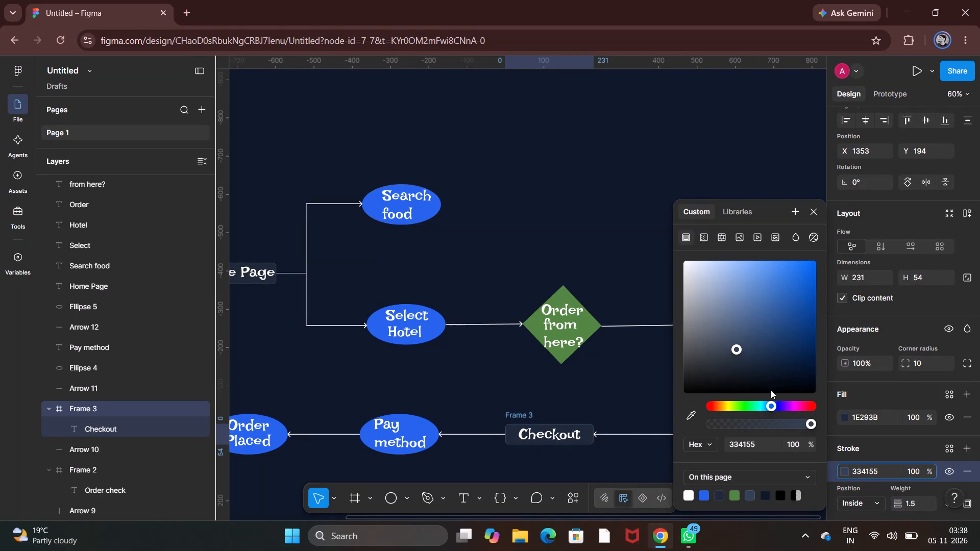
click(599, 174)
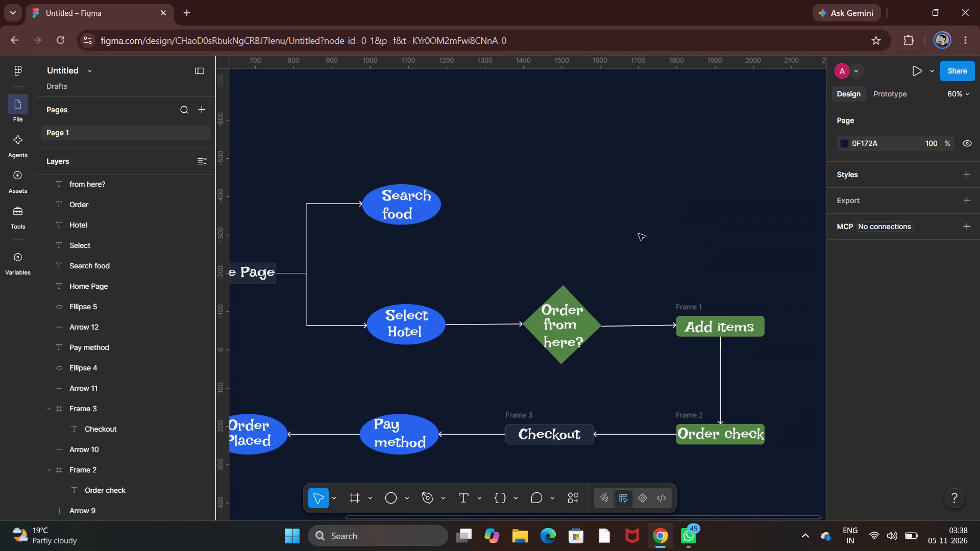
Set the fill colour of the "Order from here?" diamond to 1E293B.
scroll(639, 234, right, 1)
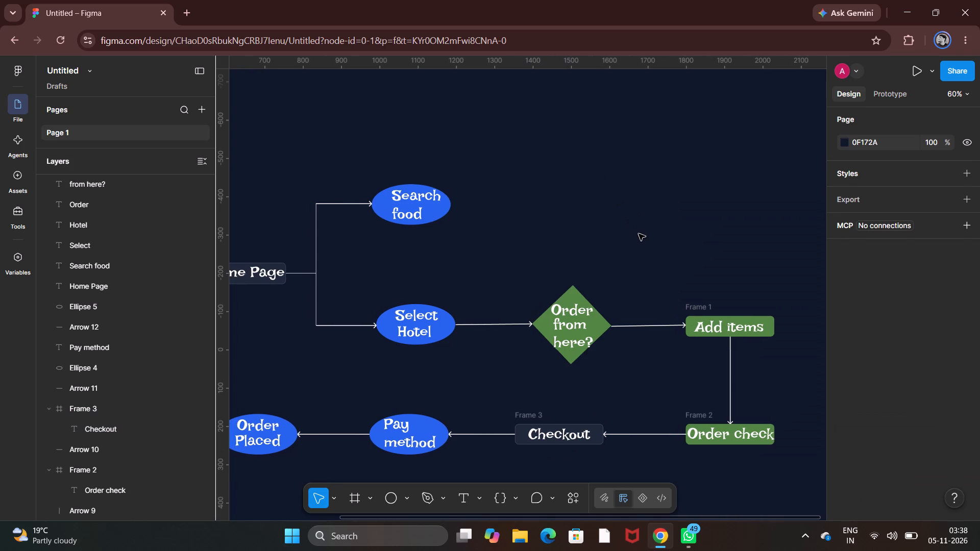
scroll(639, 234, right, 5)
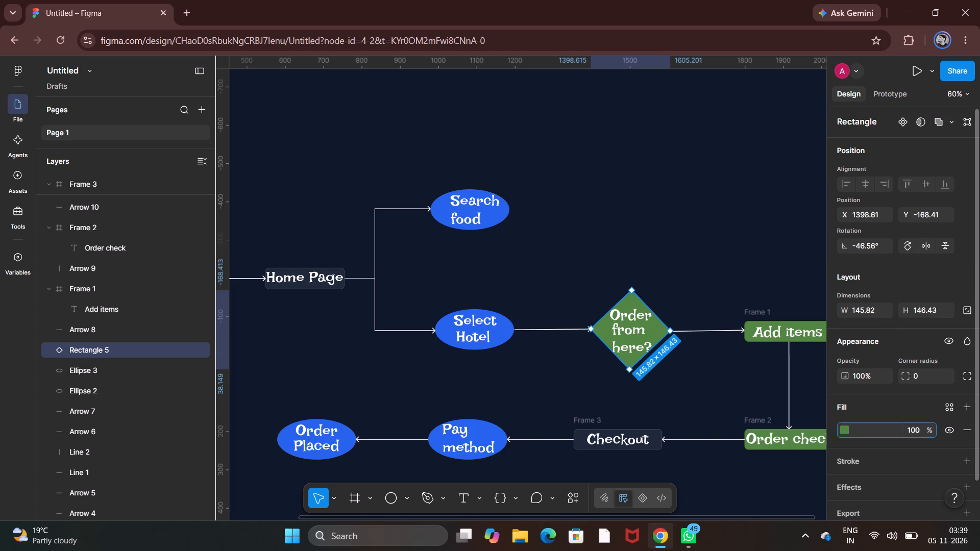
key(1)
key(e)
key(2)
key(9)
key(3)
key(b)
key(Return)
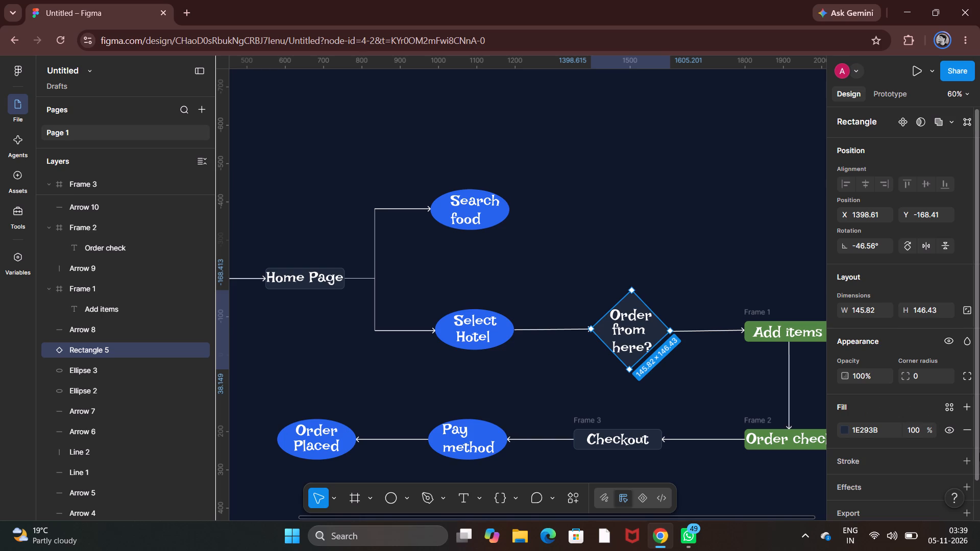
Set the fill colour of the "Order from here?" diamond to FEF2C7.
double_click(872, 425)
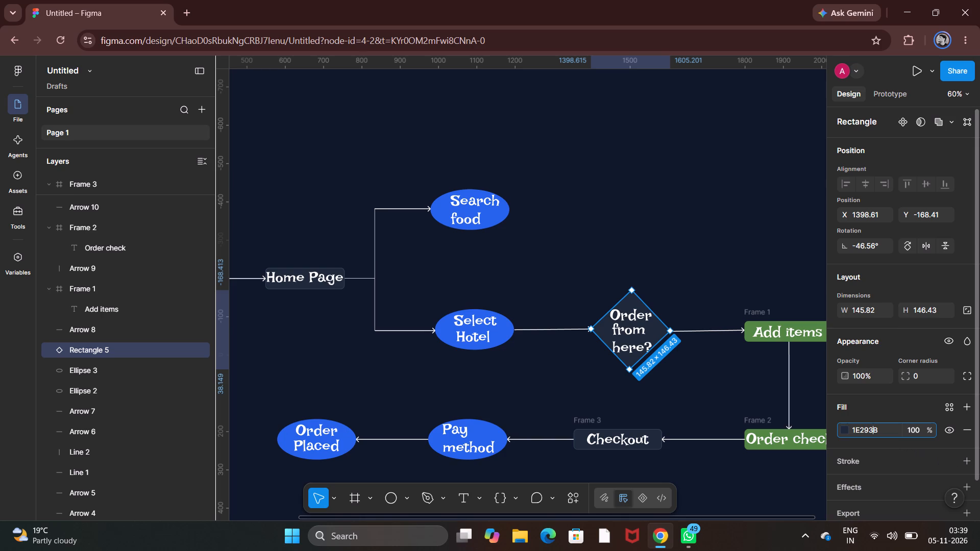
key(BackSpace)
text(FEF)
text(2C)
key(7)
key(Return)
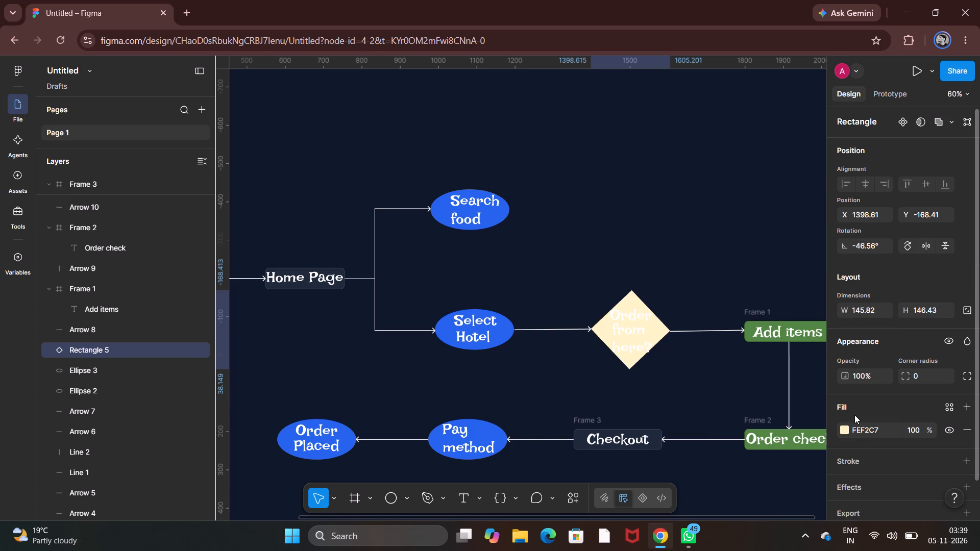
Add a stroke with colour F59E0B to the "Order from here?" diamond.
click(883, 457)
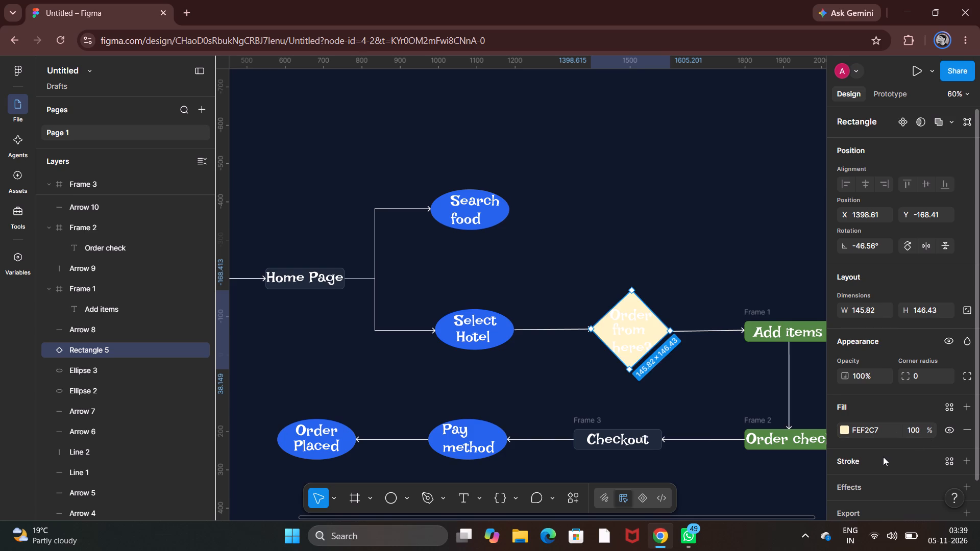
double_click(861, 484)
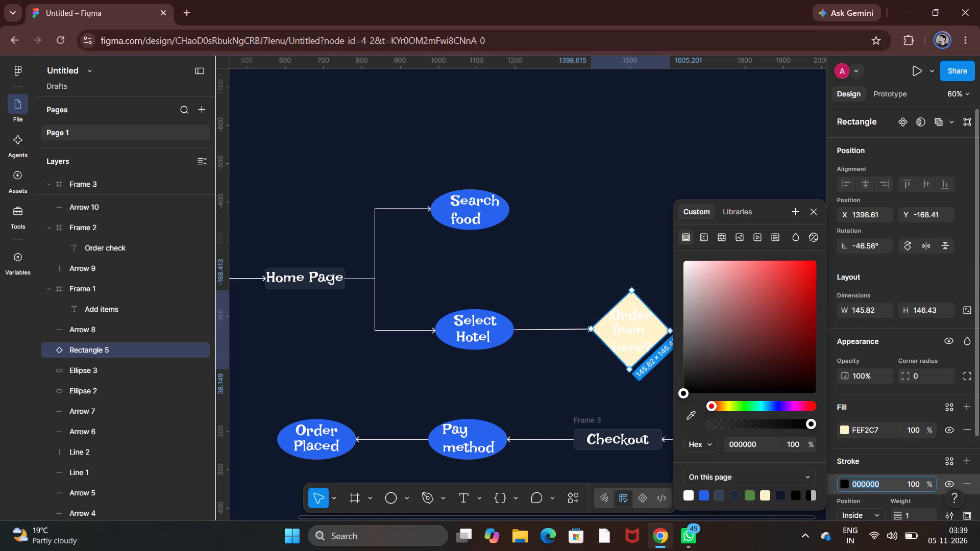
key(BackSpace)
key(f)
key(5)
key(9)
key(e)
text(0B)
key(Return)
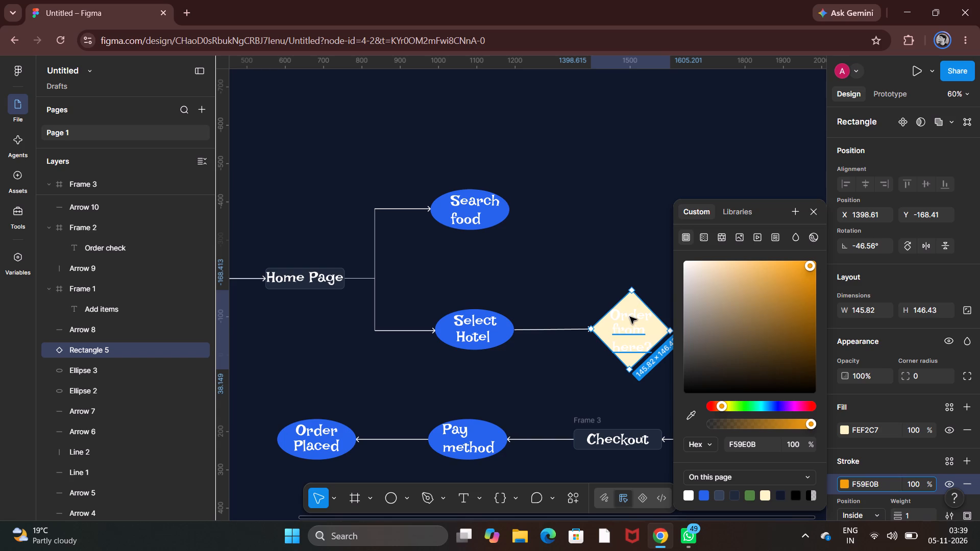
click(623, 214)
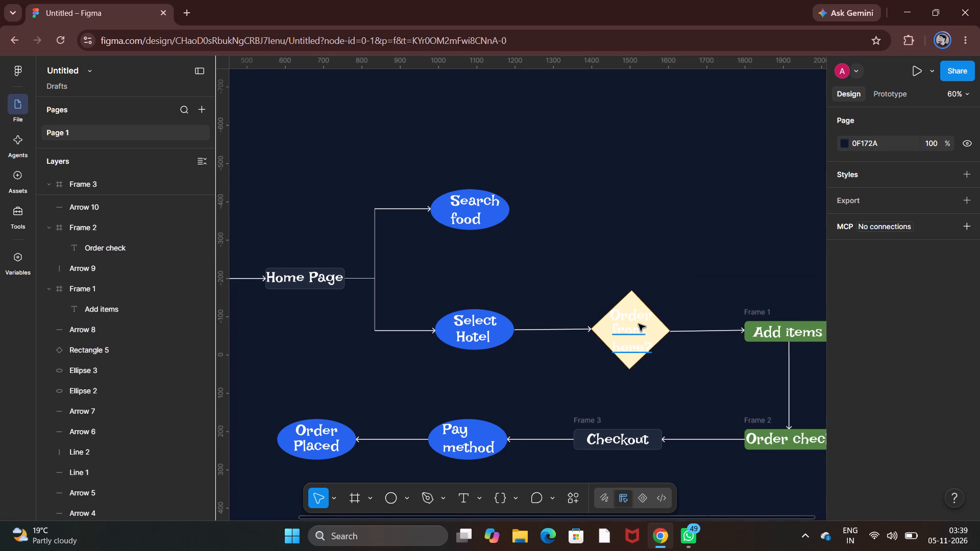
Set the fill colour of the "Order" text in the decision diamond to F8FAFC.
click(634, 312)
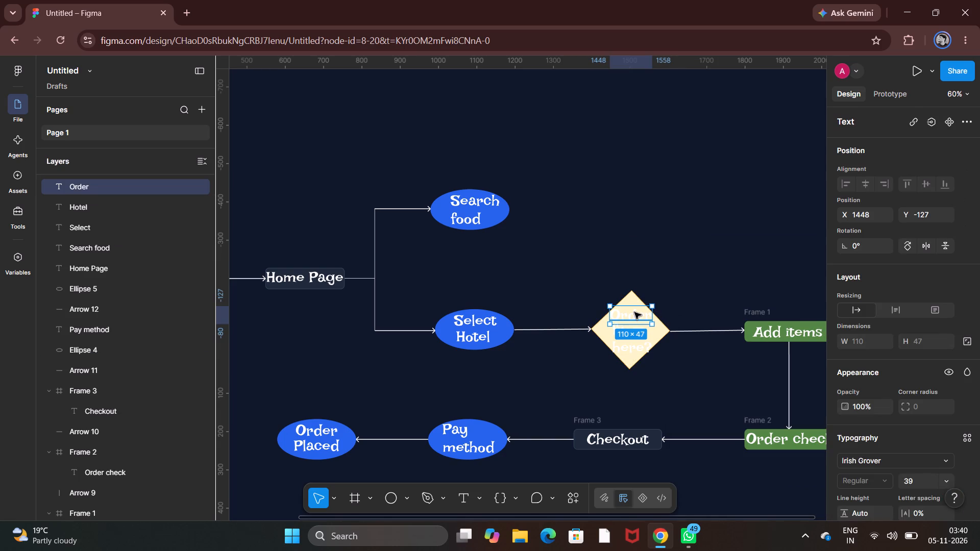
scroll(878, 295, down, 2)
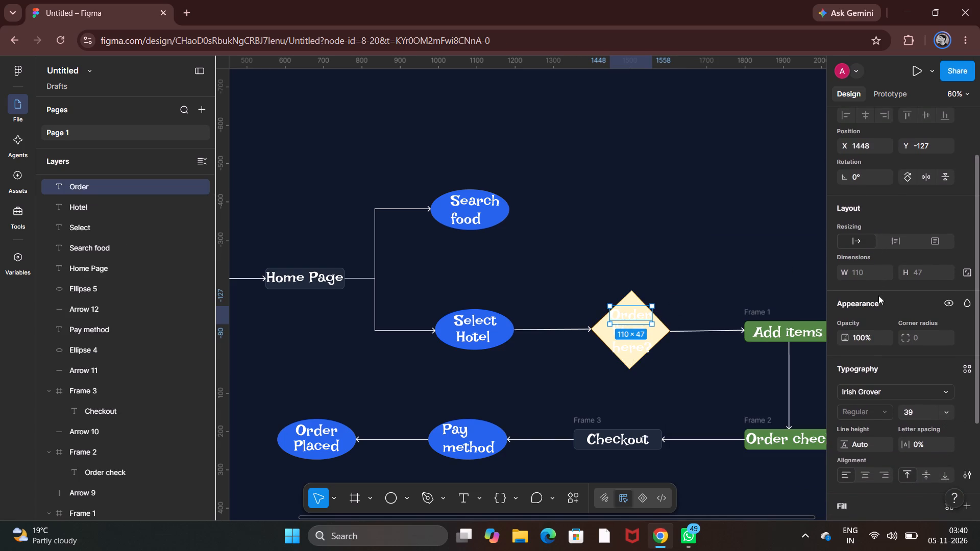
scroll(878, 295, down, 2)
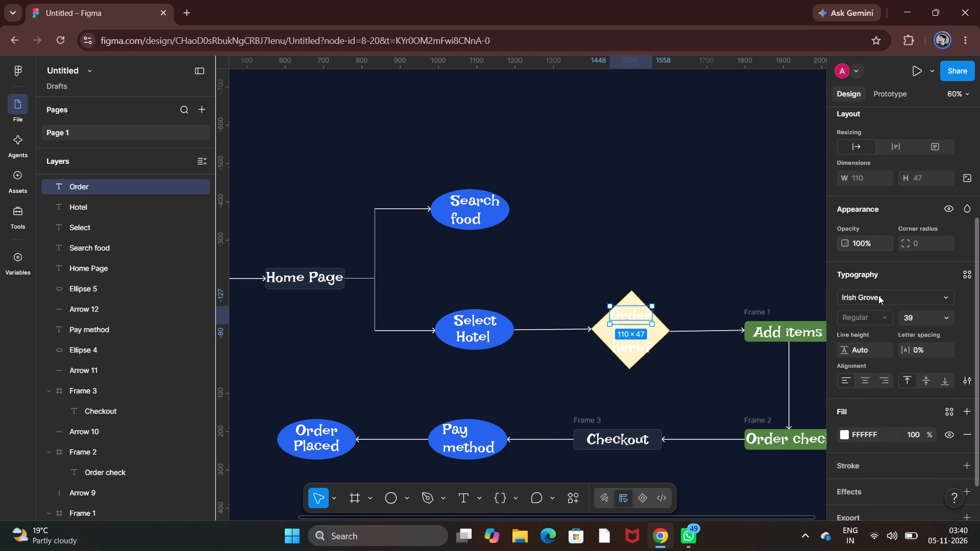
scroll(878, 295, down, 1)
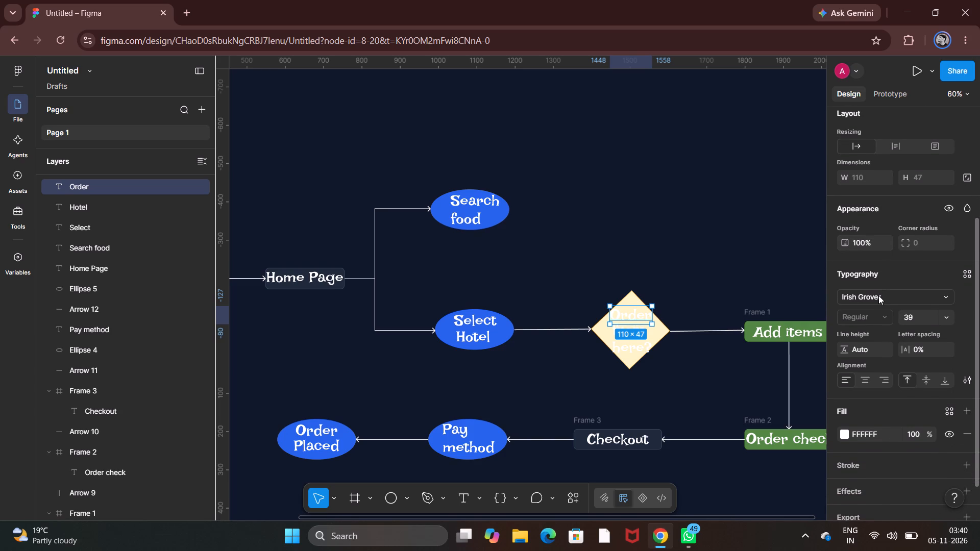
double_click(863, 432)
key(BackSpace)
key(f)
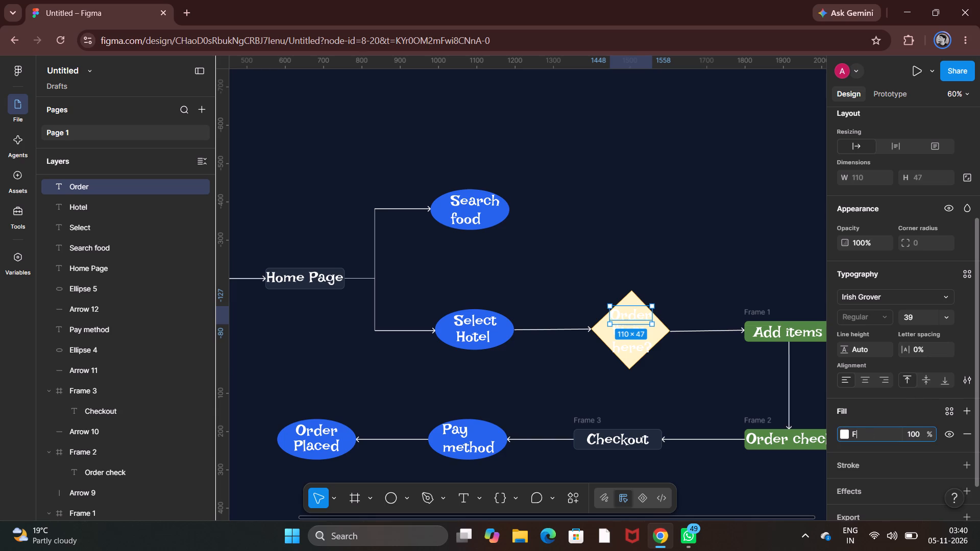
key(8)
text(FAFC)
key(Return)
click(784, 247)
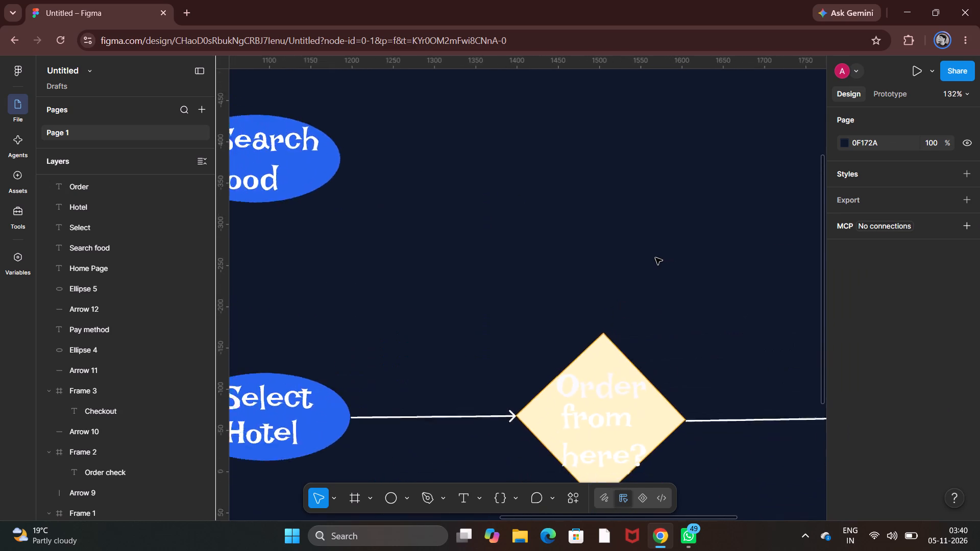
Change the fill of the "Order from here?" diamond to a muted red, D48787.
scroll(655, 258, right, 1)
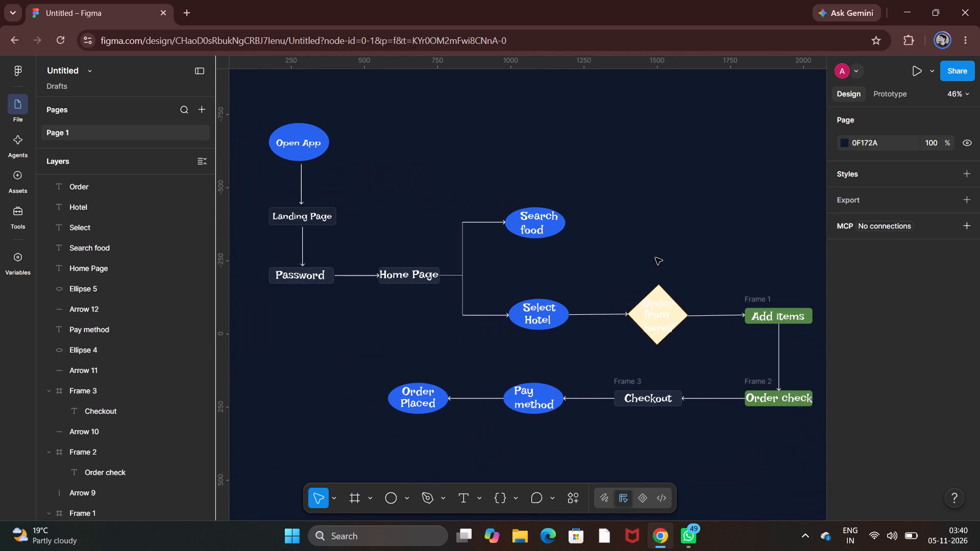
click(682, 319)
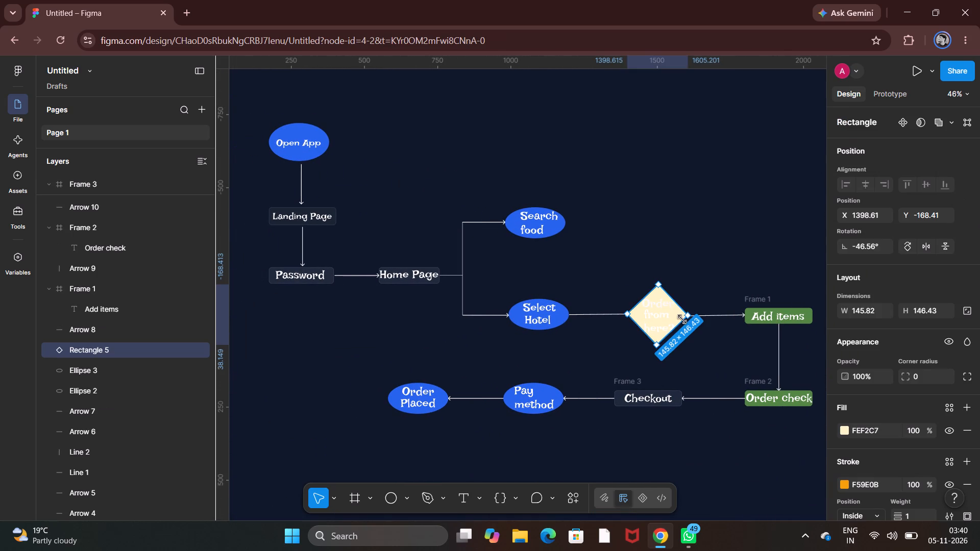
click(845, 429)
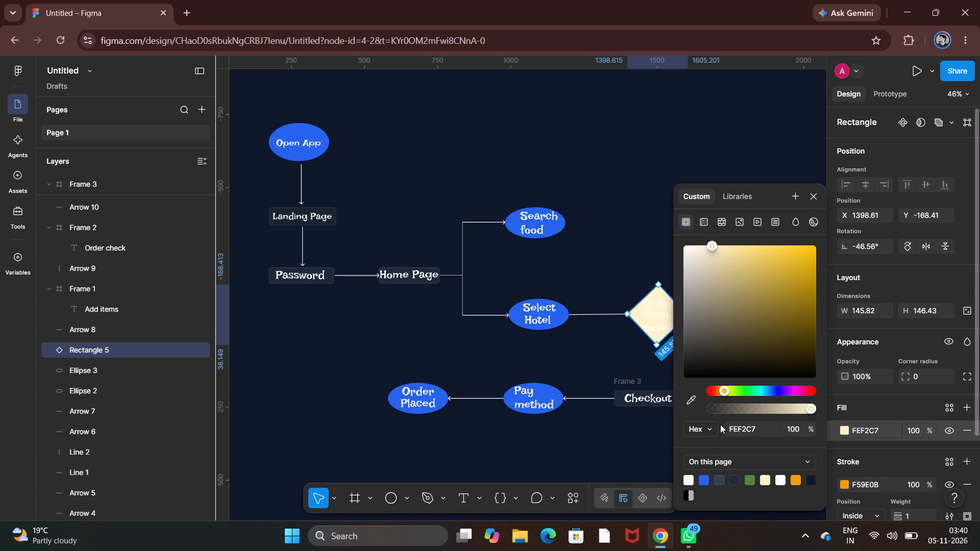
drag(720, 392, 715, 392)
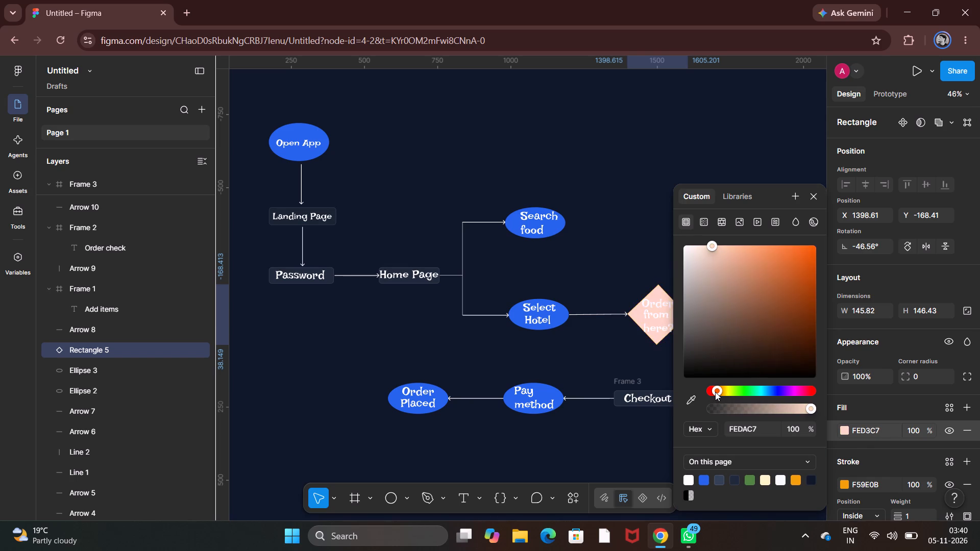
drag(715, 392, 705, 391)
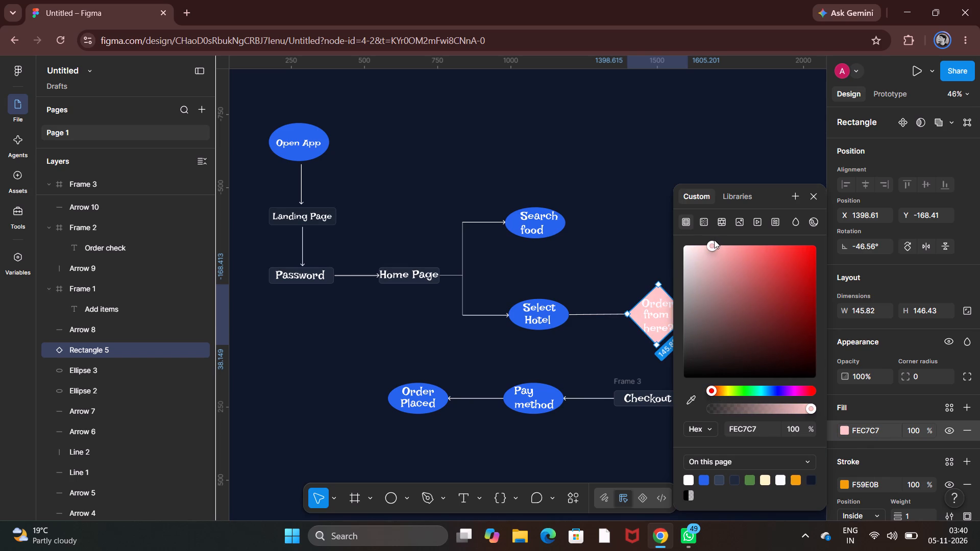
drag(711, 241, 758, 271)
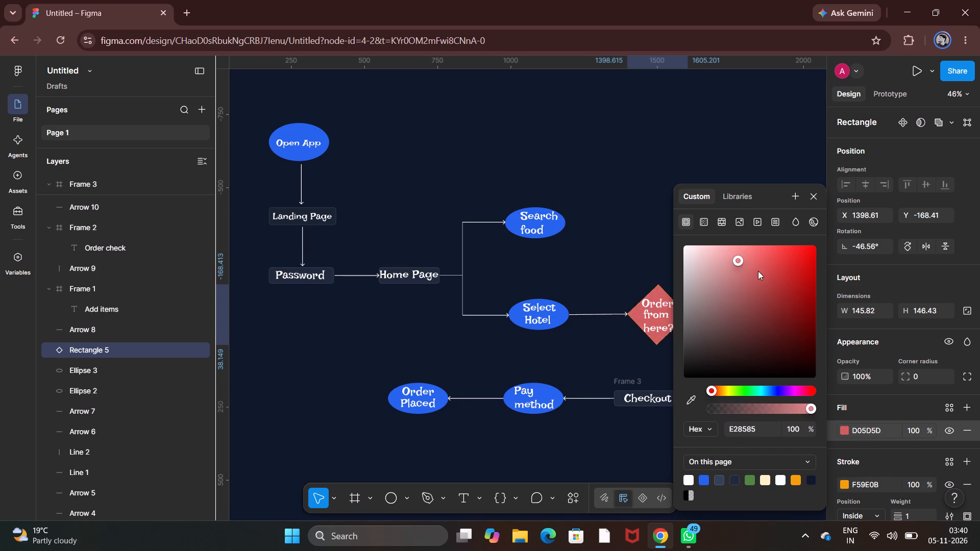
drag(758, 271, 727, 262)
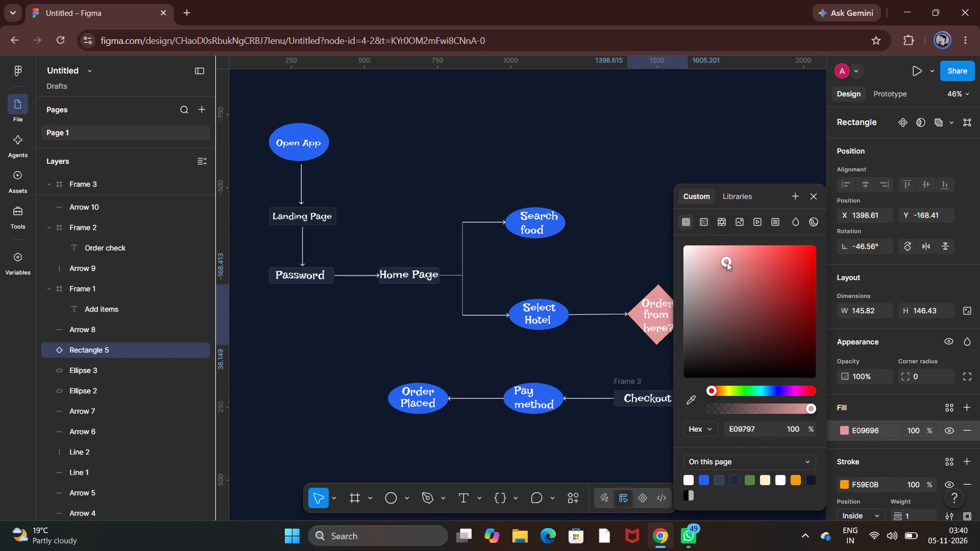
drag(727, 262, 731, 268)
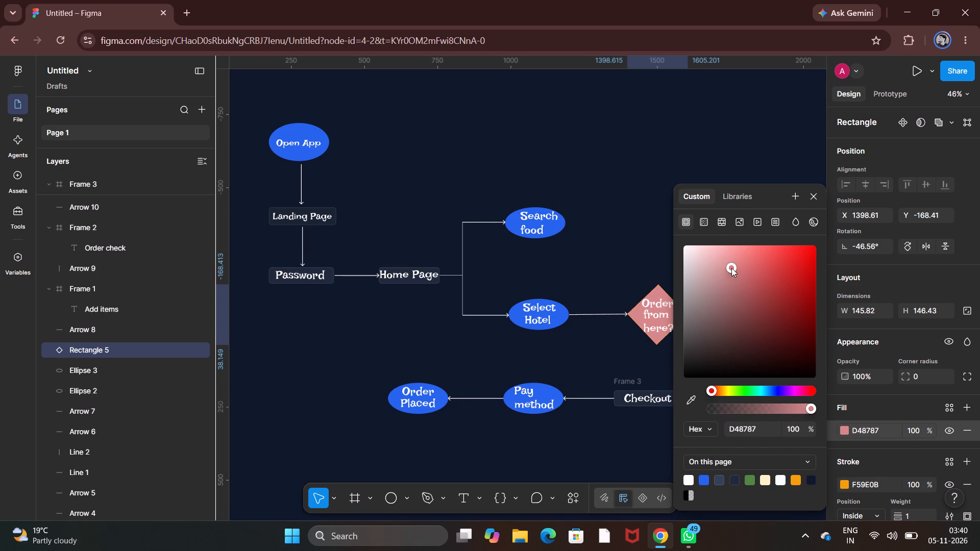
scroll(544, 246, left, 2)
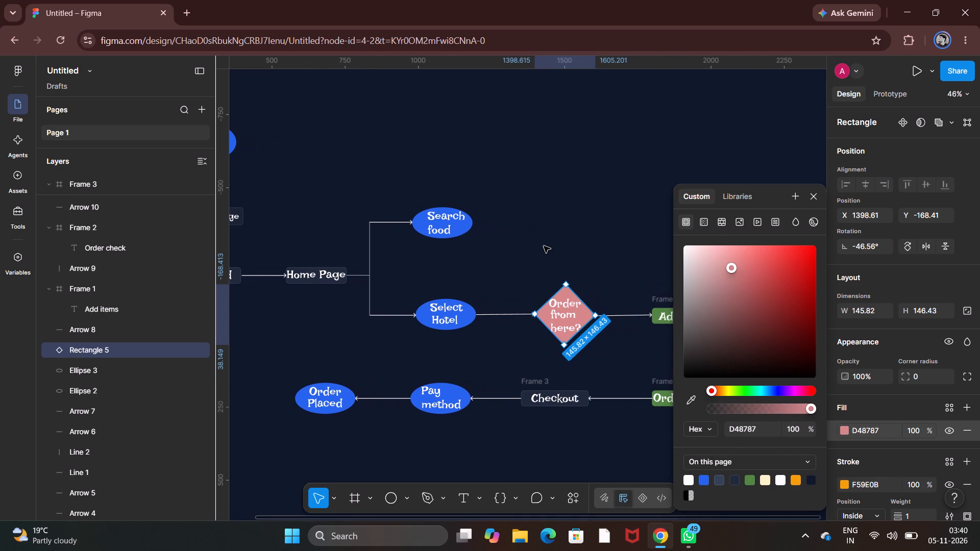
scroll(544, 246, left, 1)
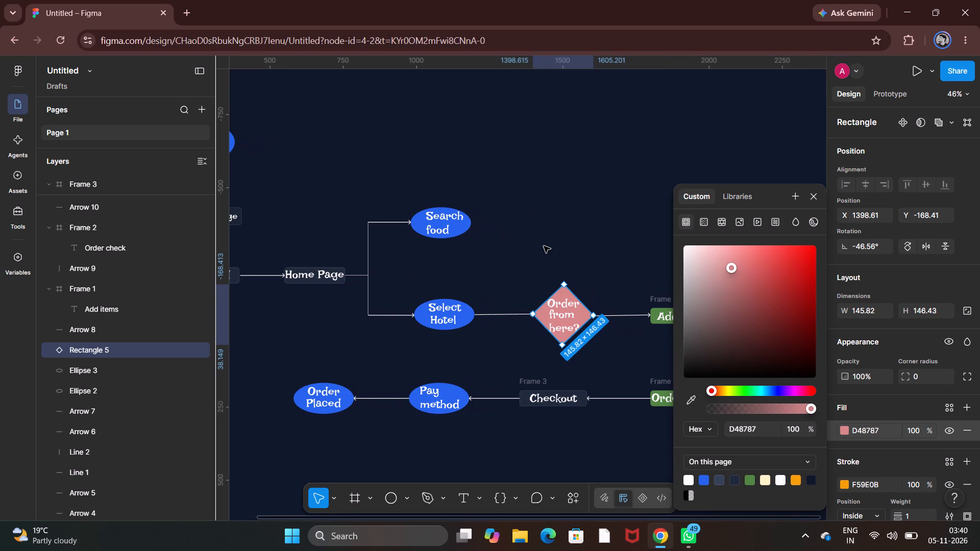
click(587, 211)
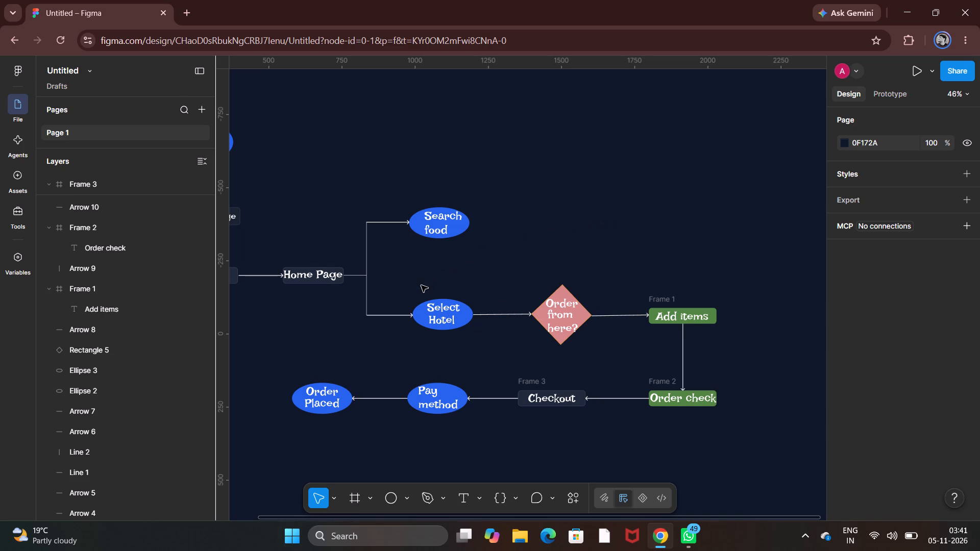
Set the fill colour of the Order Placed ellipse to 059669.
click(345, 396)
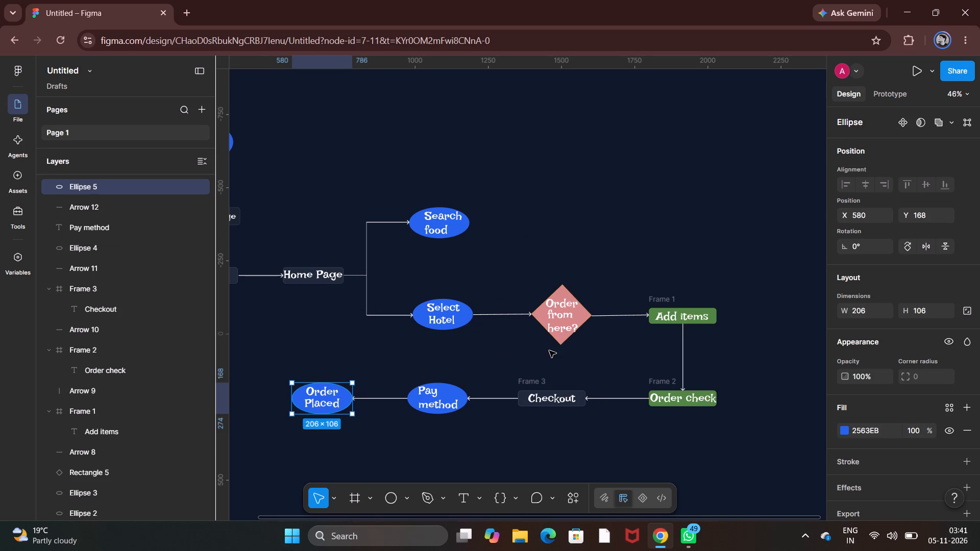
double_click(872, 430)
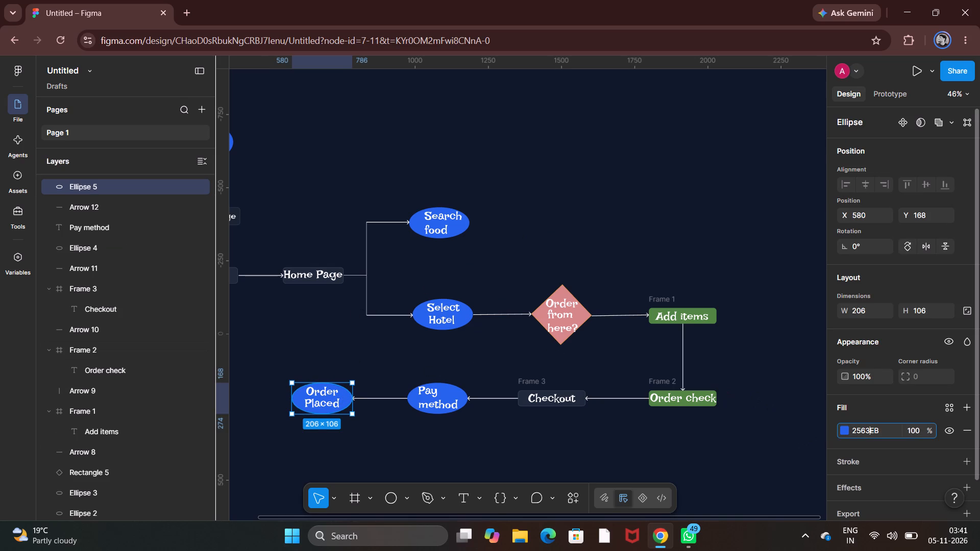
key(BackSpace)
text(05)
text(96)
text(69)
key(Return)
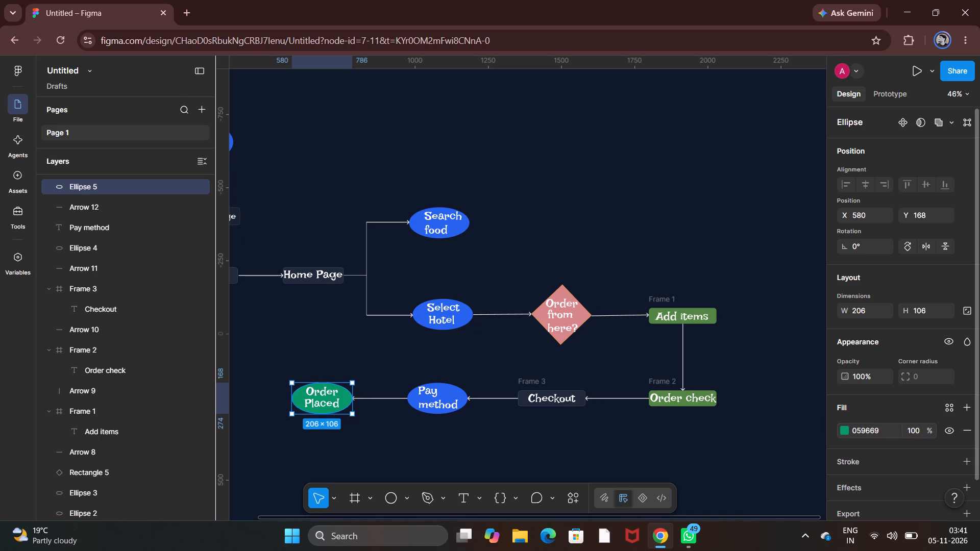
click(779, 448)
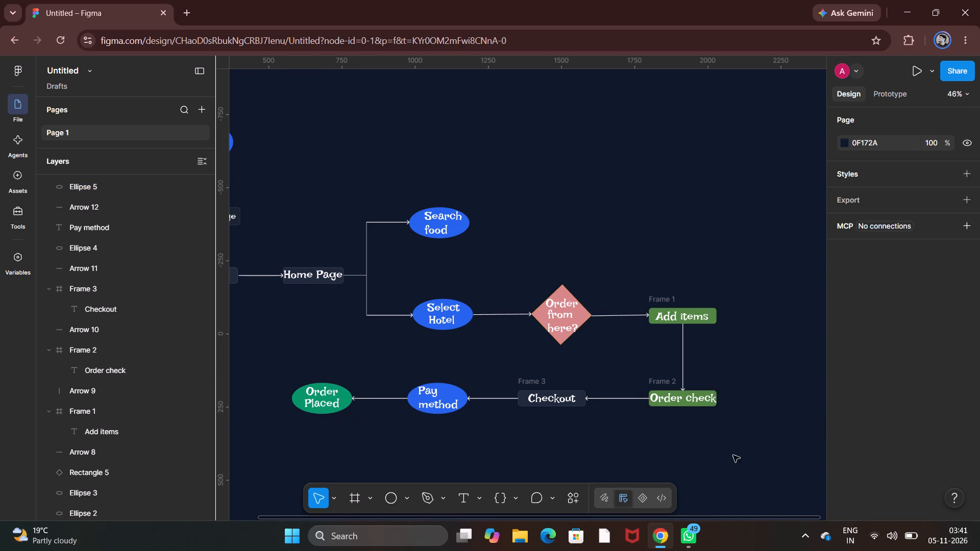
Add a fill with colour 64748B to the arrow between Open App and Landing Page.
scroll(656, 447, right, 2)
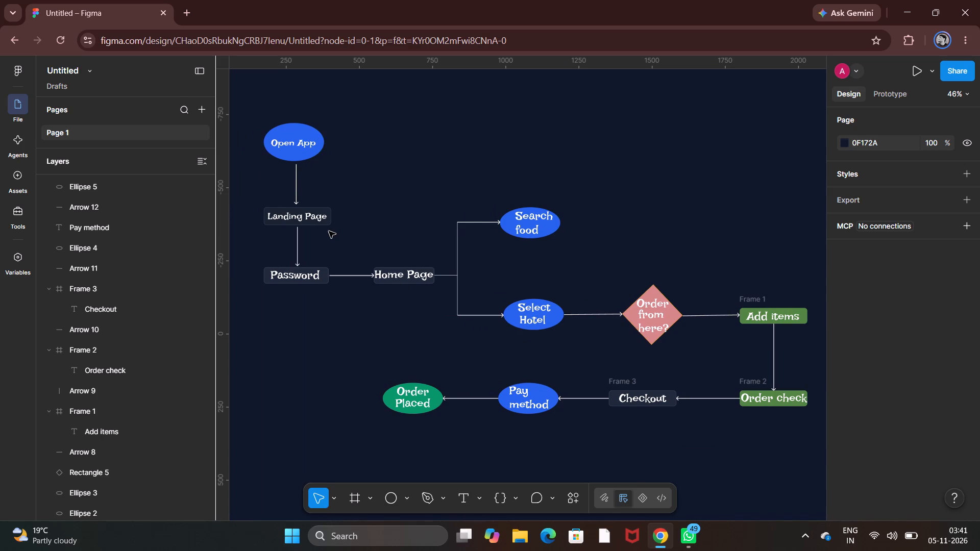
click(295, 184)
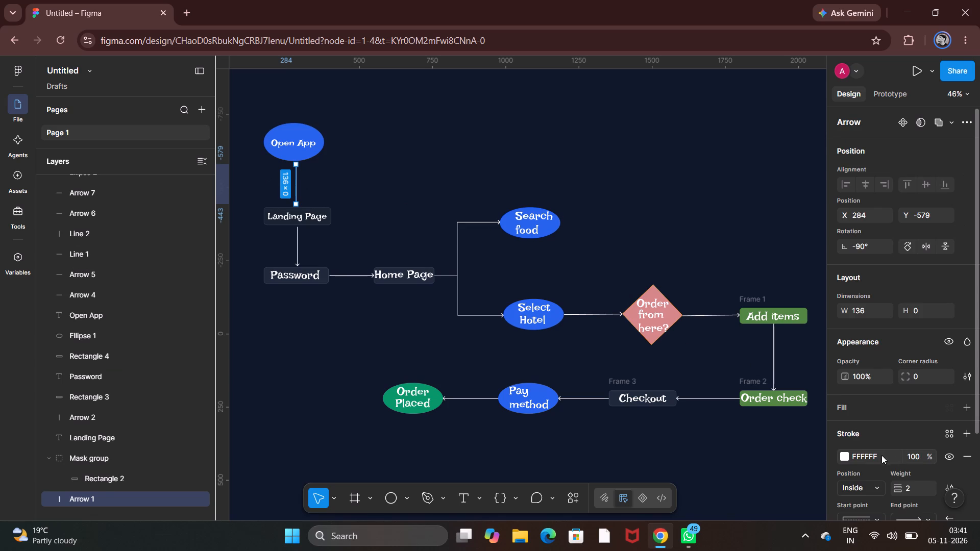
click(869, 453)
click(855, 403)
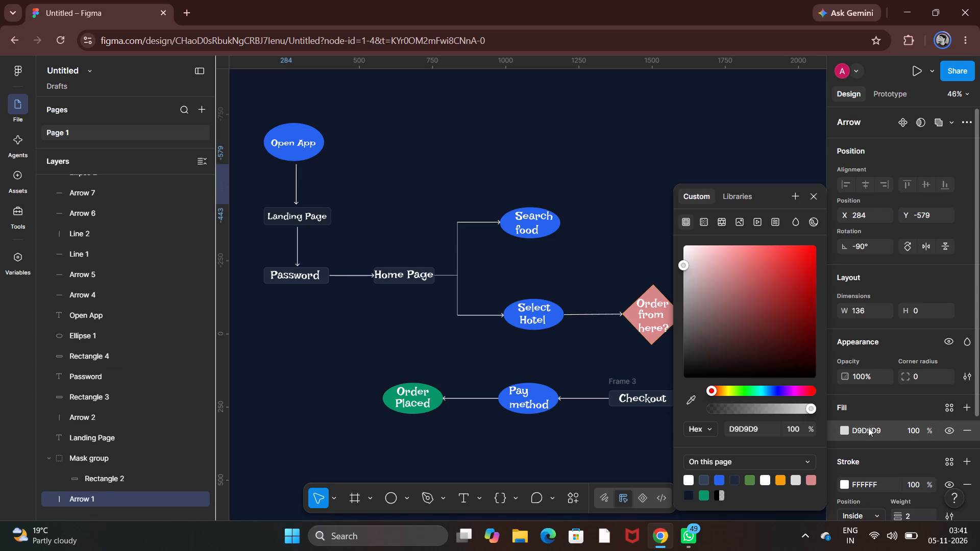
double_click(868, 428)
key(BackSpace)
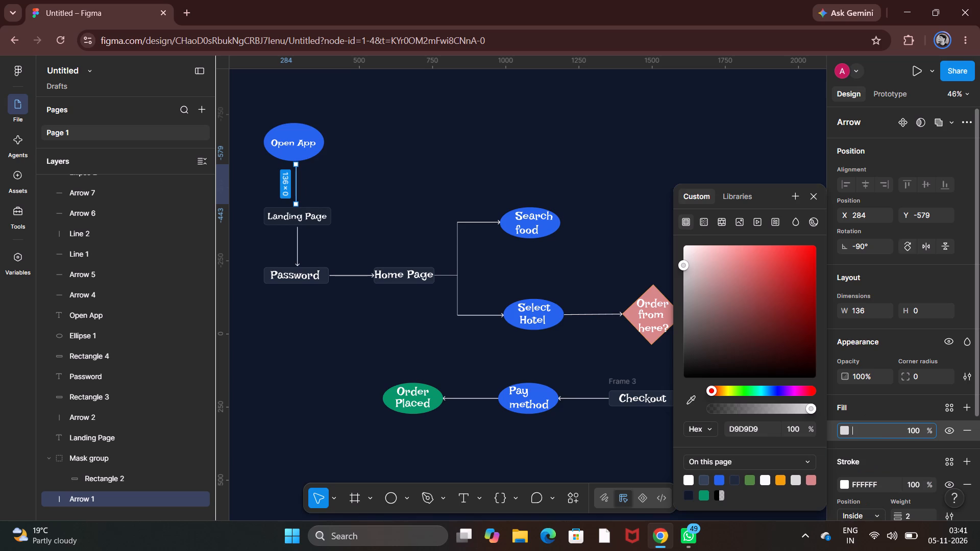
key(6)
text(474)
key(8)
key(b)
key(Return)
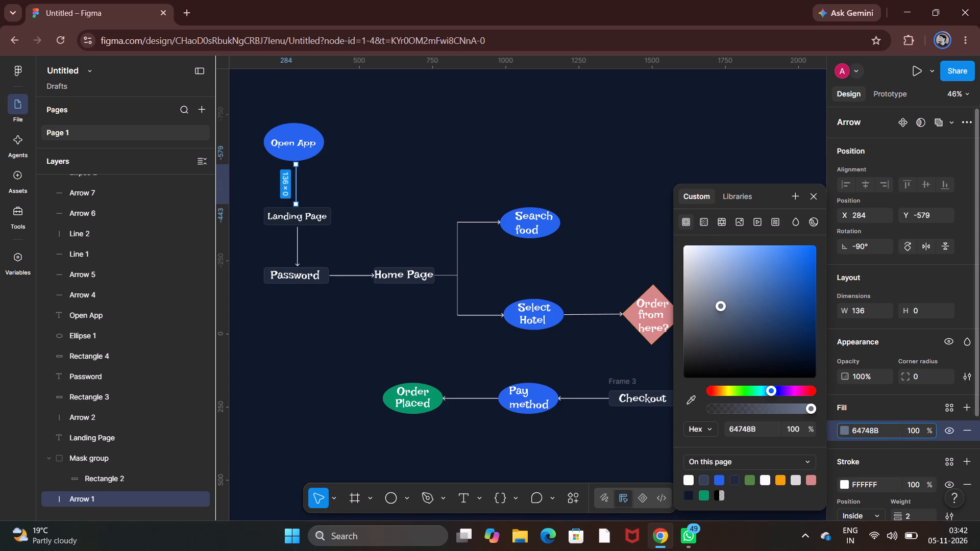
Copy the 64748B fill code from that arrow and apply it as a new fill on the arrow between Landing Page and Password.
double_click(865, 427)
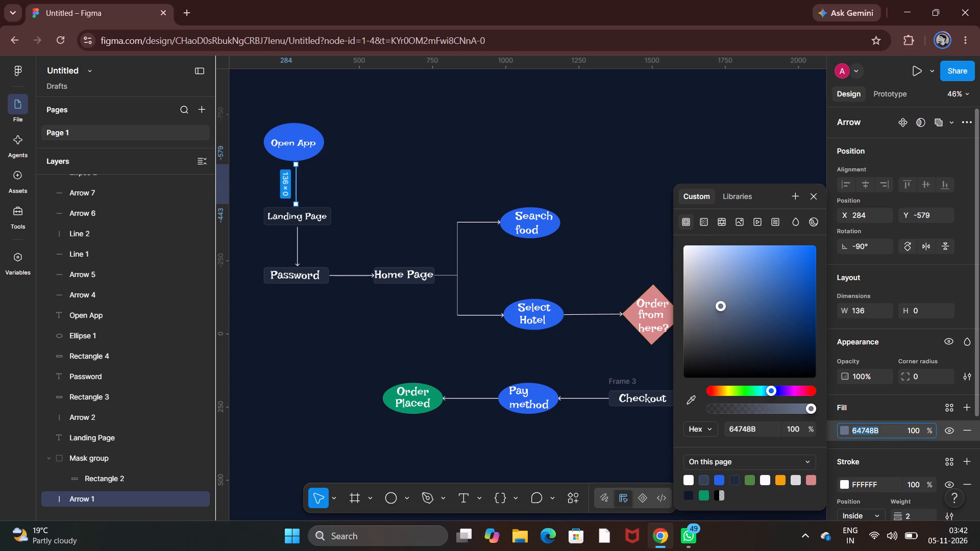
key(ctrl+c)
click(336, 344)
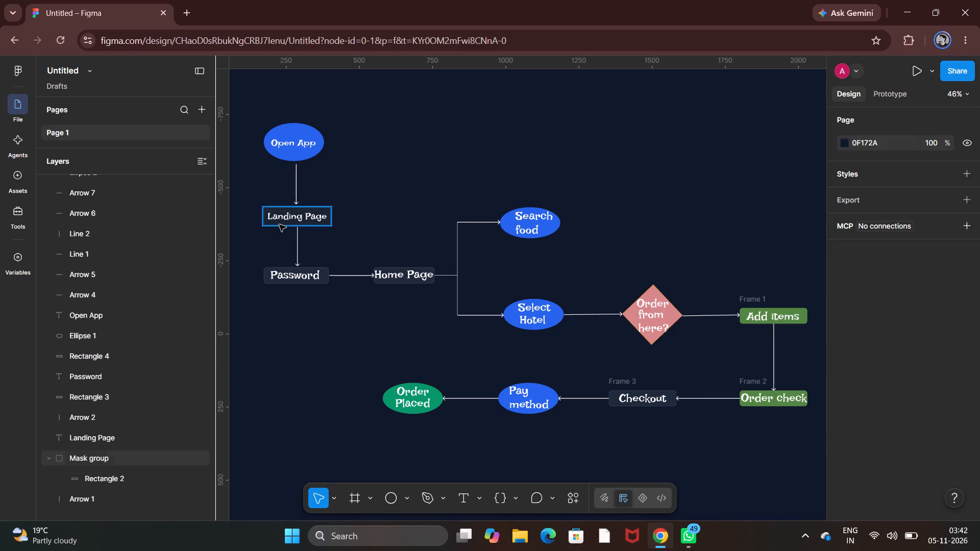
click(298, 236)
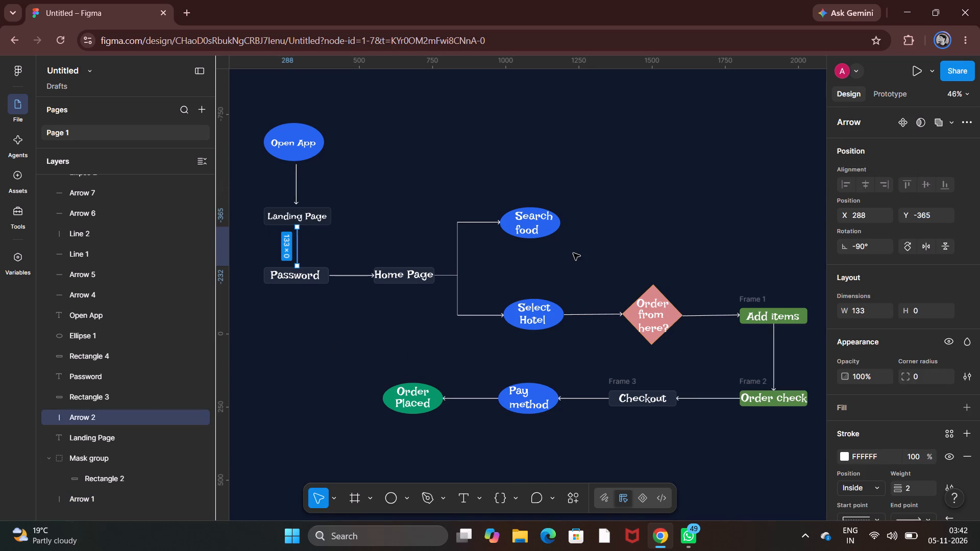
click(864, 404)
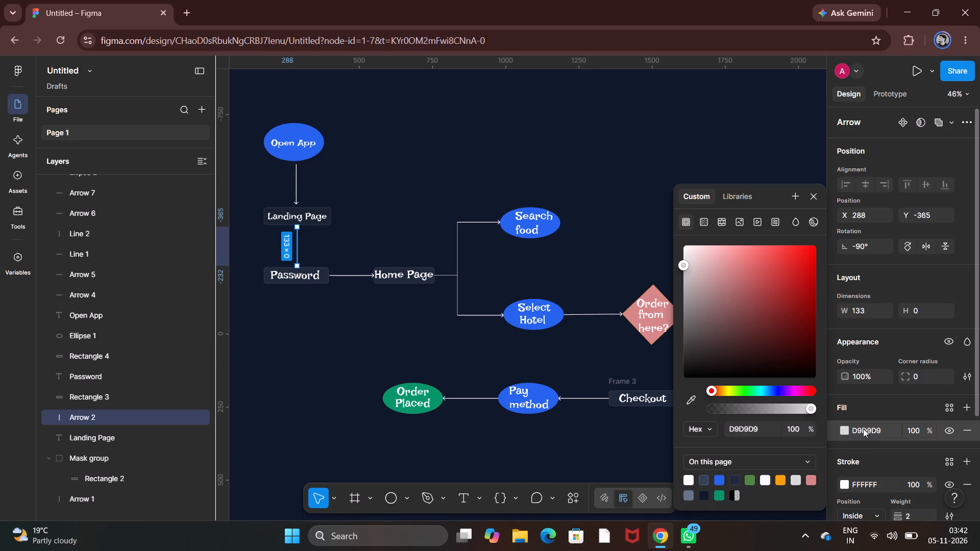
double_click(863, 429)
key(BackSpace)
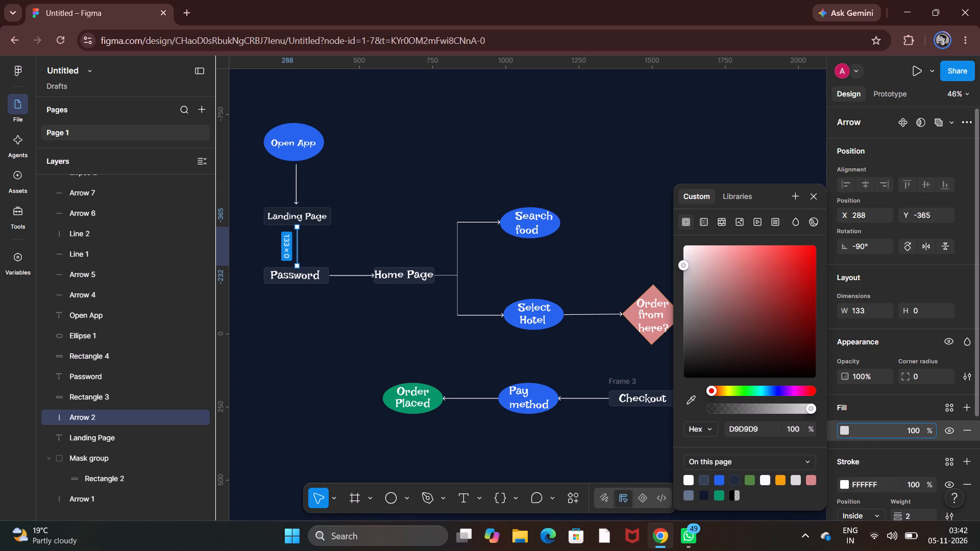
key(ctrl+c)
key(ctrl+v)
key(Return)
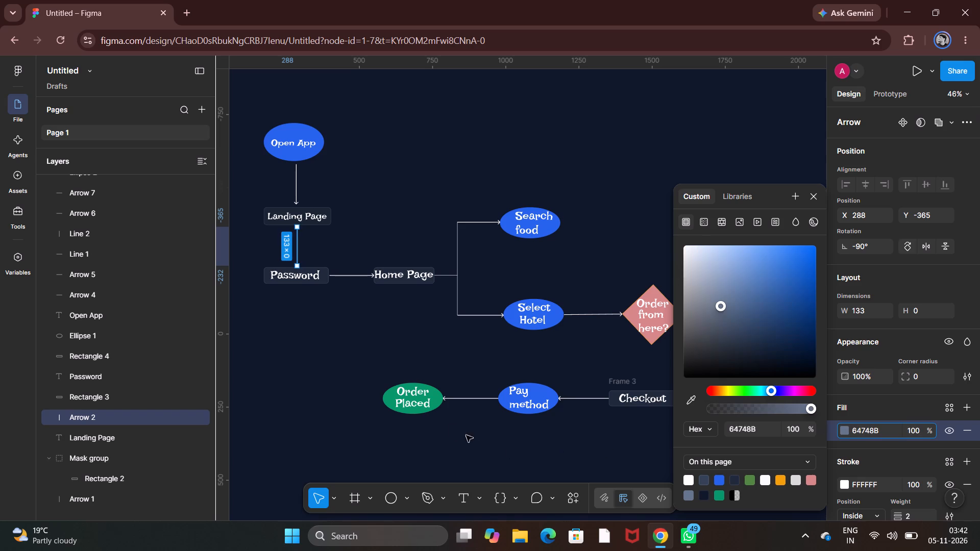
Darken the fill of the "Order from here?" decision diamond to a deeper muted red, about 925757.
click(347, 400)
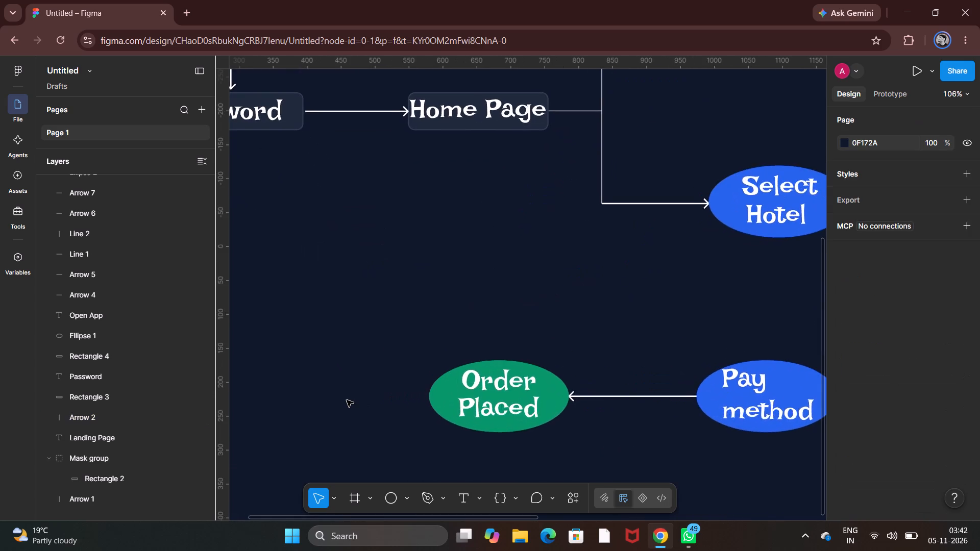
scroll(347, 400, up, 2)
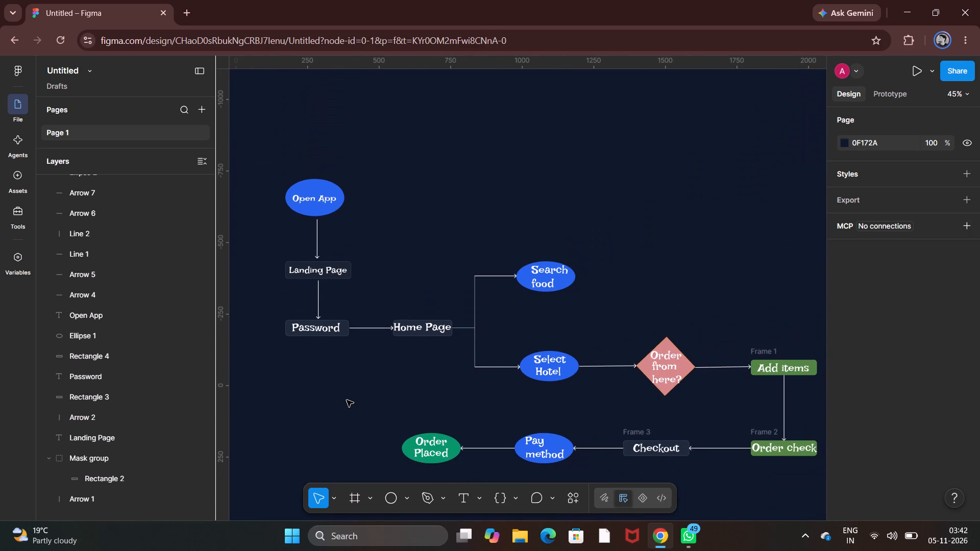
scroll(347, 400, down, 3)
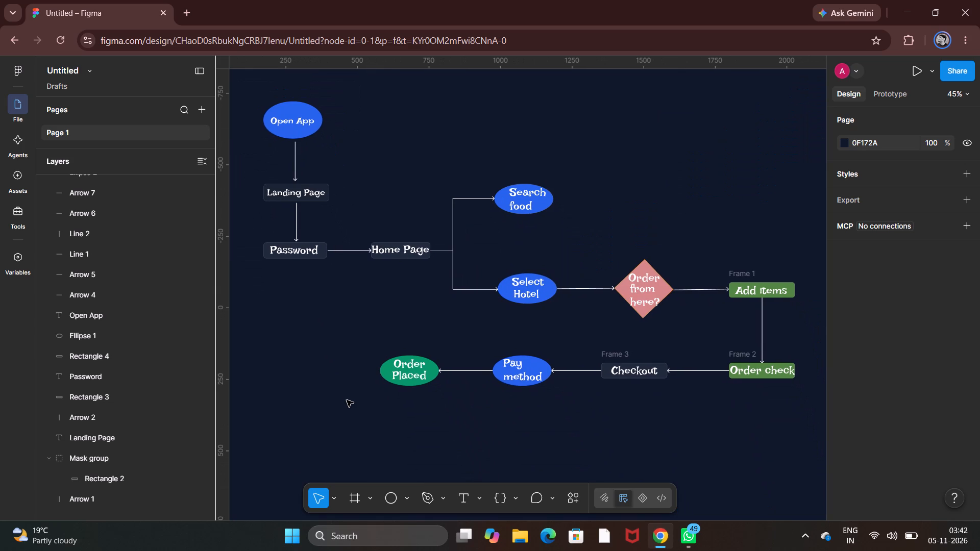
click(666, 289)
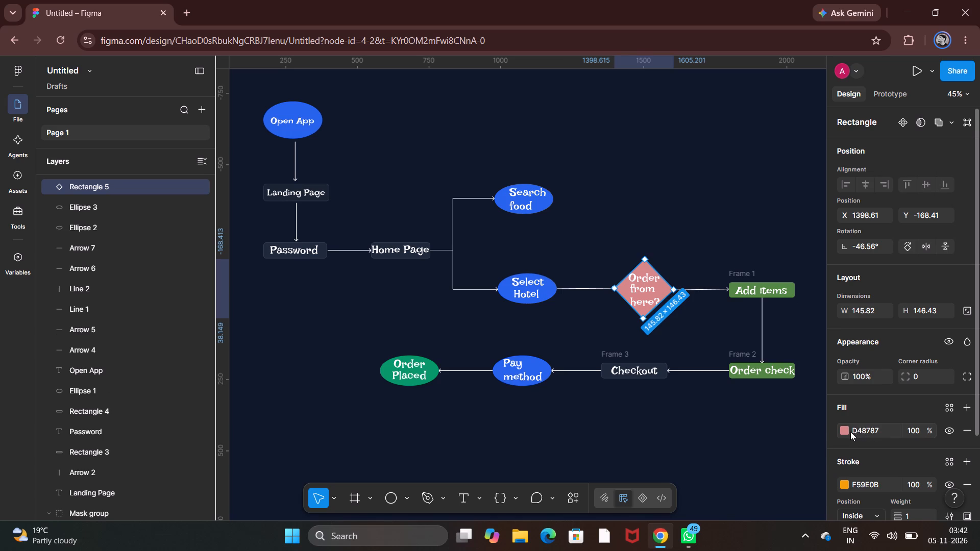
click(845, 432)
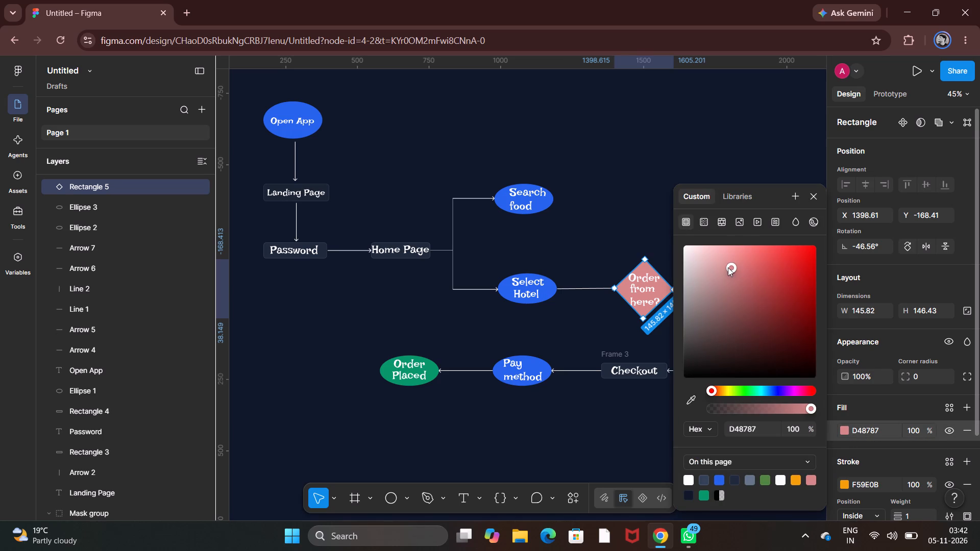
drag(735, 266, 748, 273)
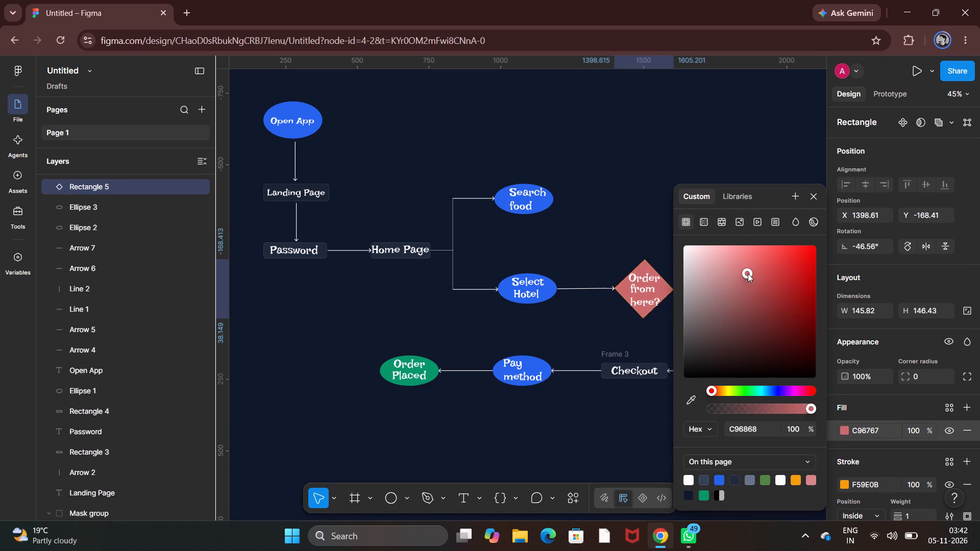
drag(748, 273, 738, 302)
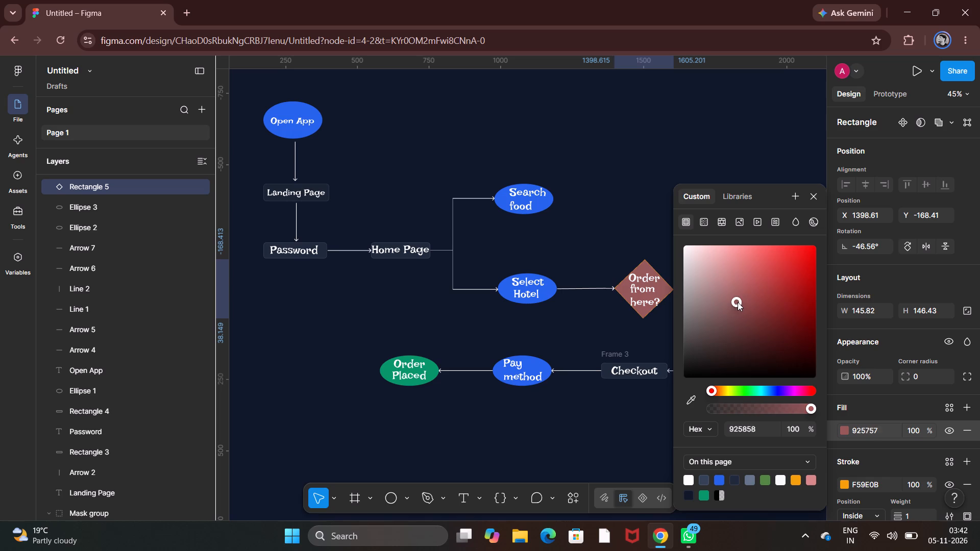
Fine-tune the fill of the "Order from here?" decision diamond to a slightly lighter muted brick red.
drag(738, 302, 742, 302)
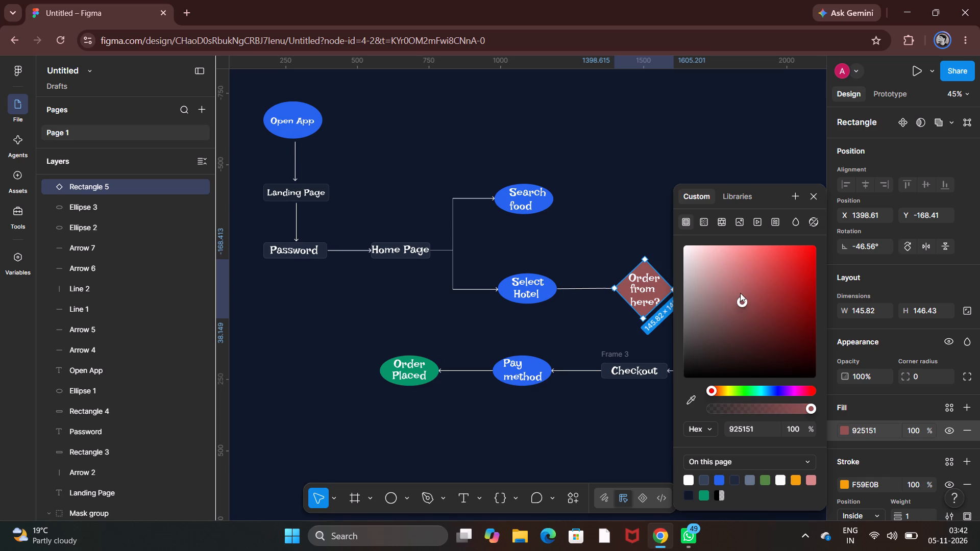
click(741, 300)
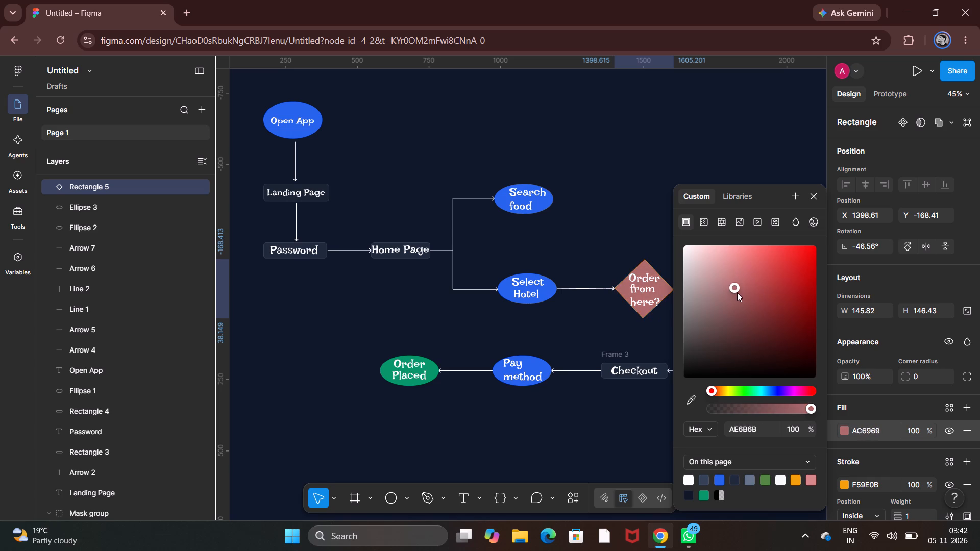
click(613, 159)
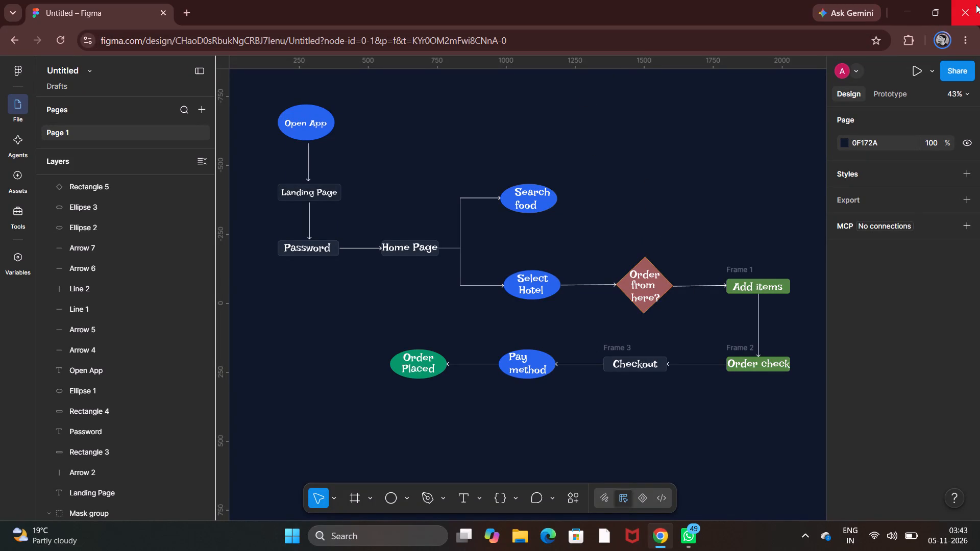
Save the Untitled flowchart file.
key(ctrl+s)
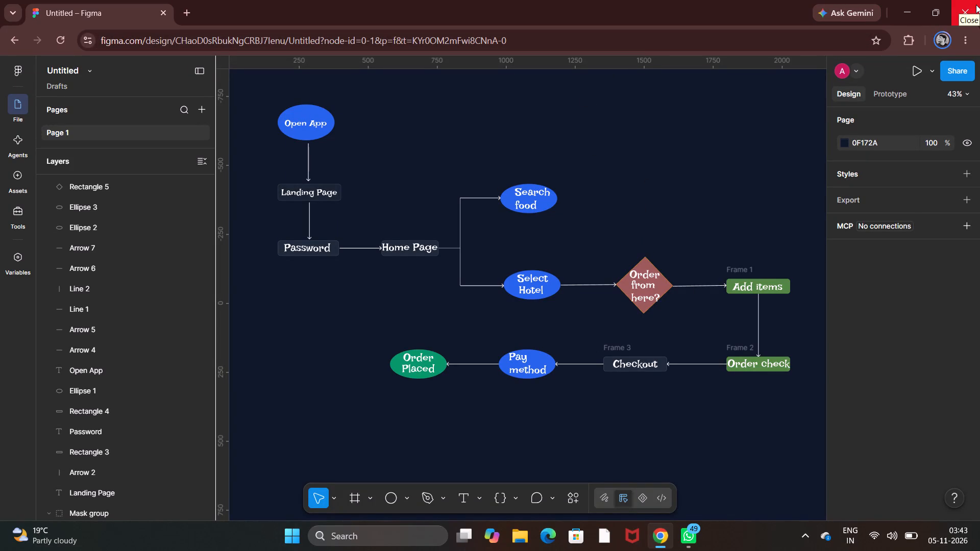
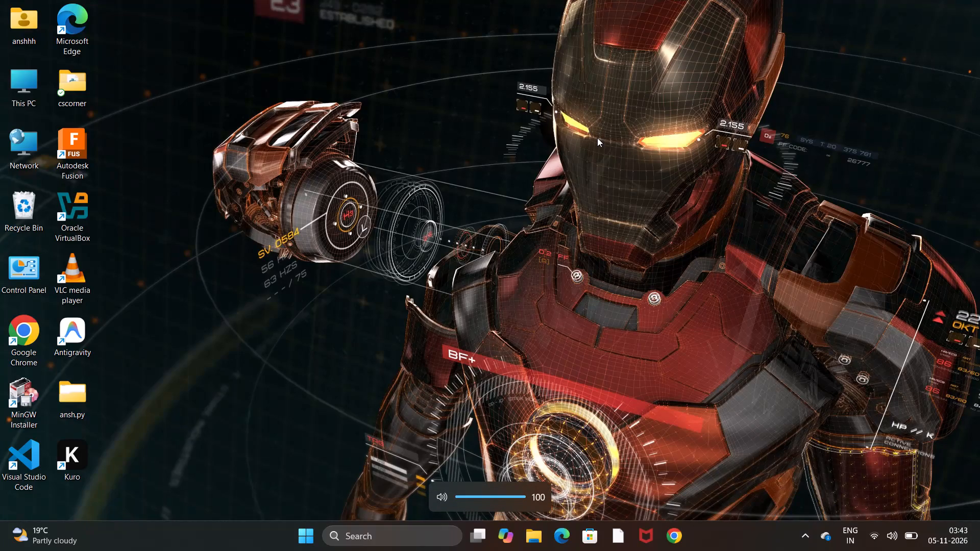
Shut down the computer from the Windows desktop, using the Shut down option.
key(alt+F4)
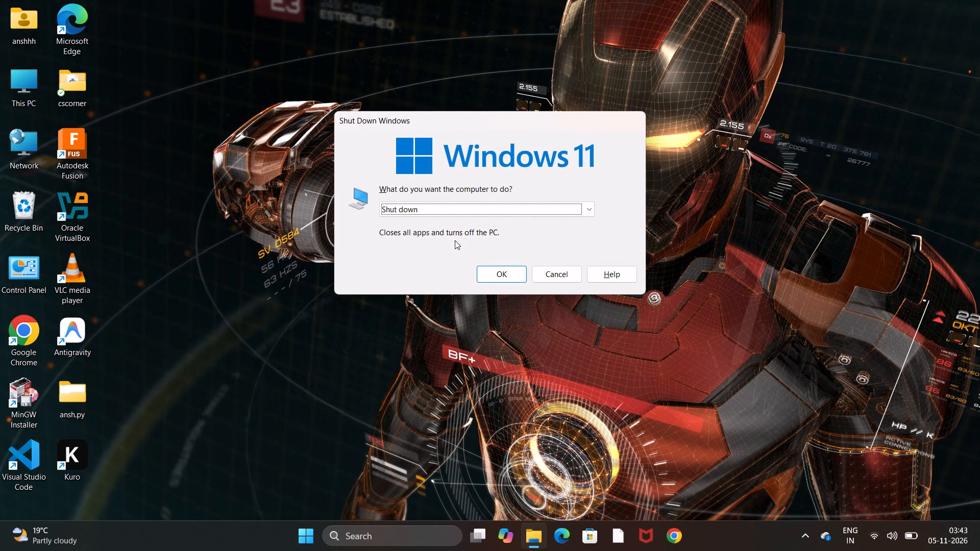
click(490, 274)
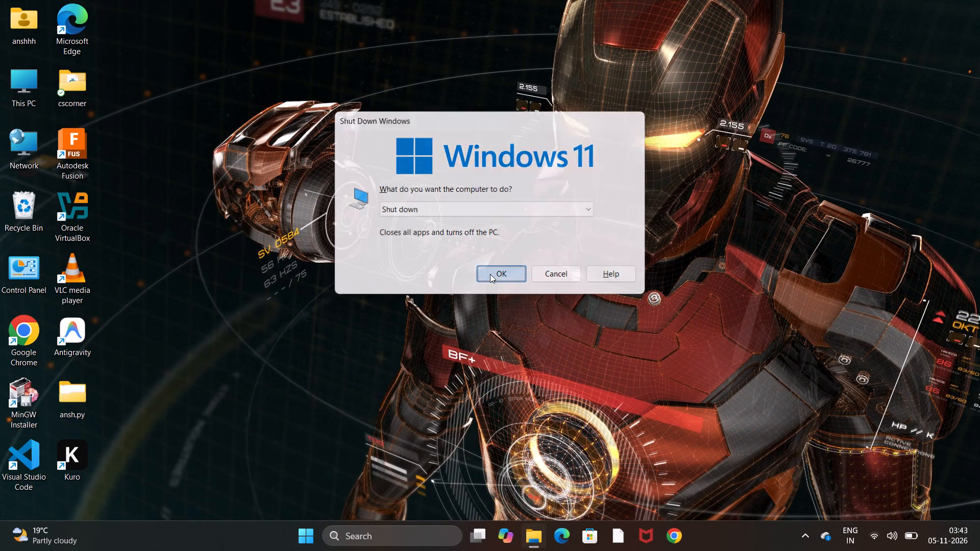